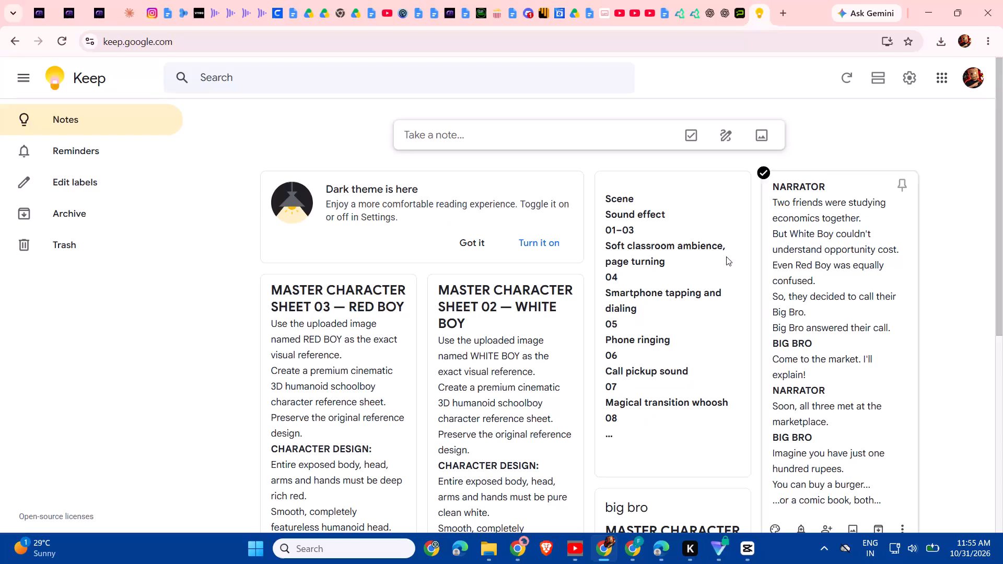
Open the sound-effect list note, switch to CapCut and search the music library for "Soft classroom ambience, page turning".
click(668, 263)
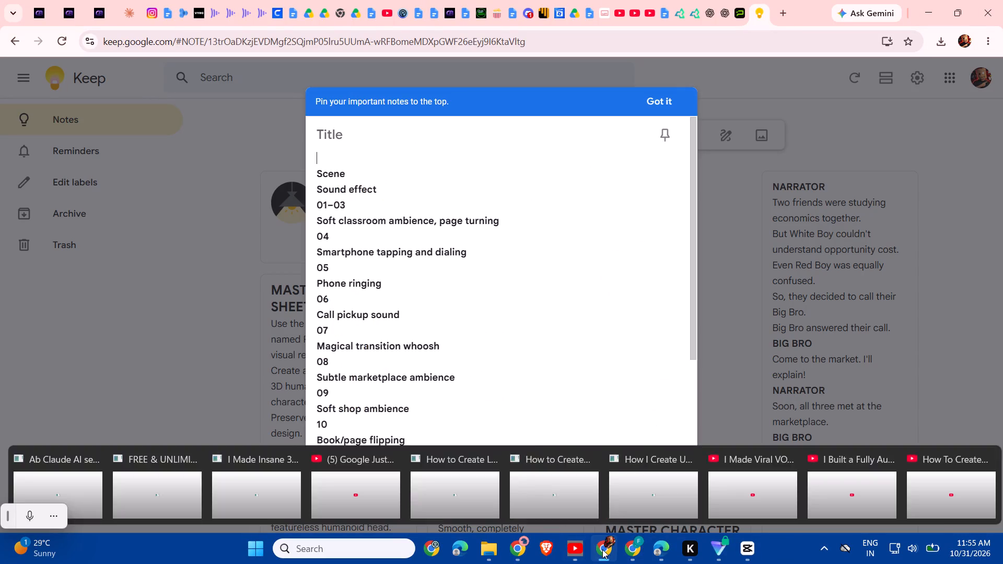
click(729, 553)
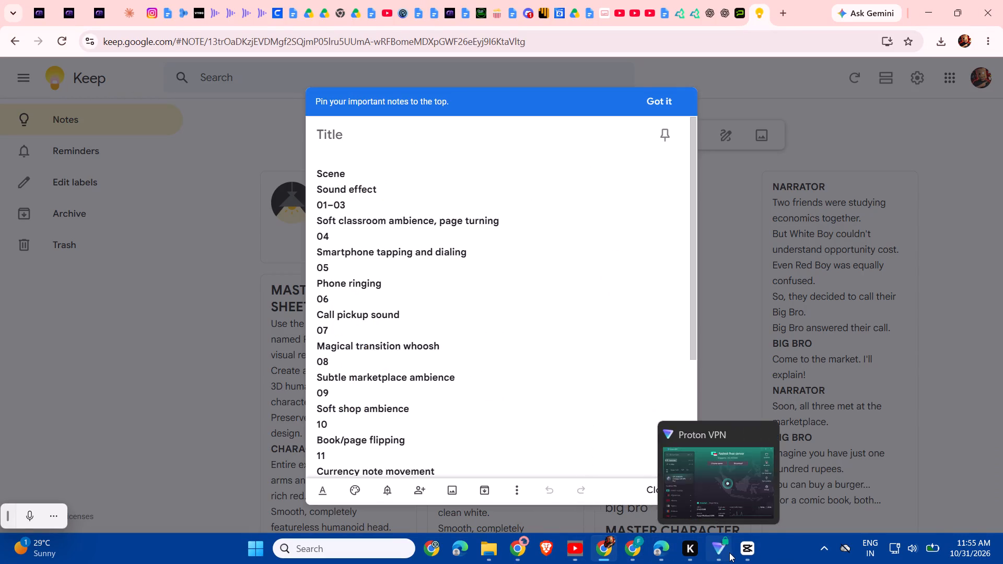
click(729, 553)
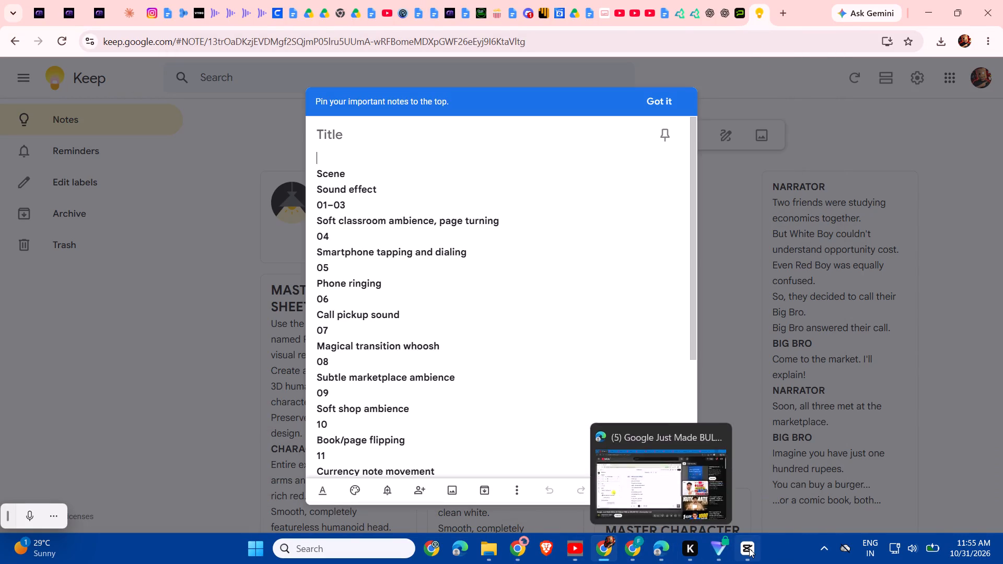
click(753, 548)
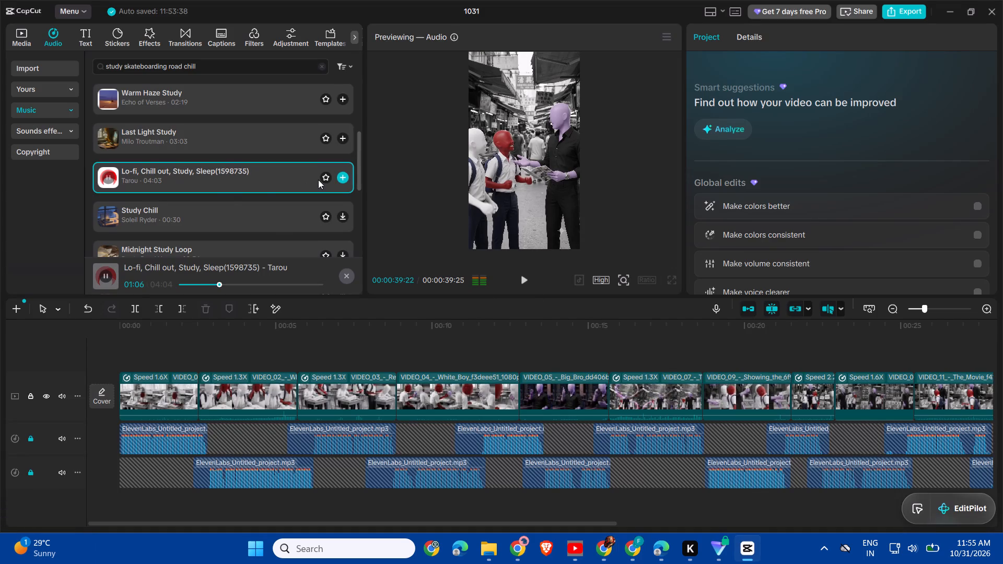
click(106, 272)
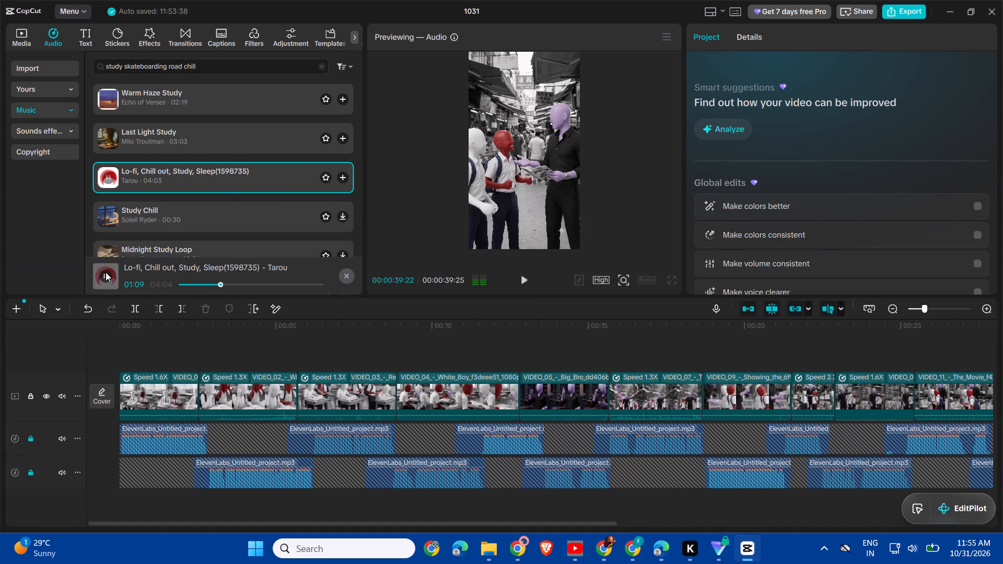
triple_click(212, 63)
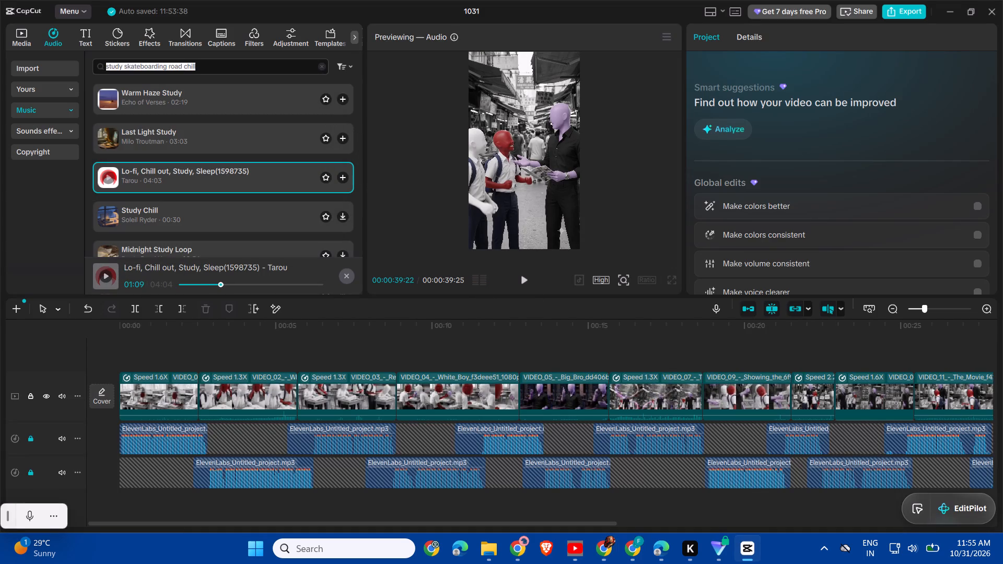
key(ctrl+v)
key(Return)
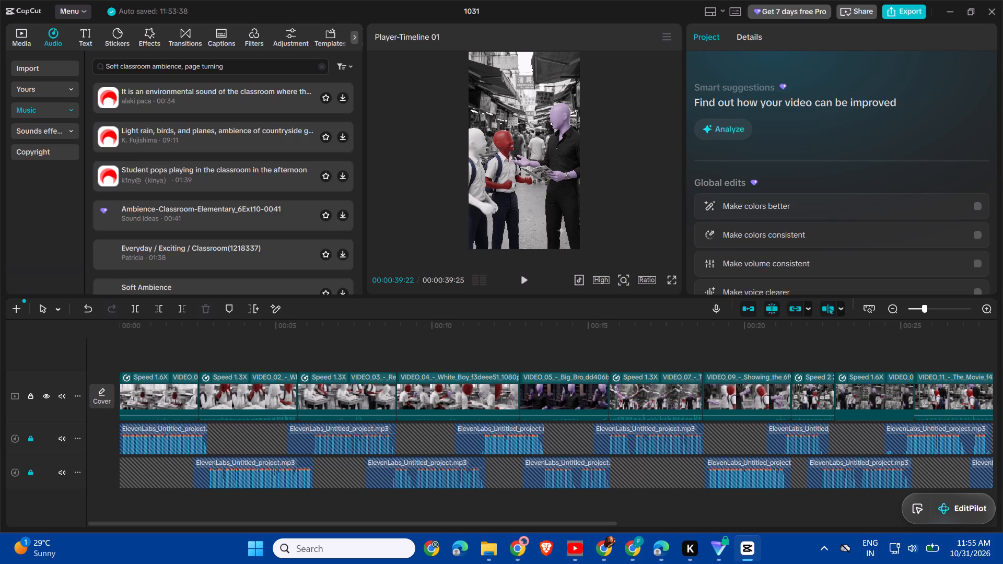
Audition the classroom environmental sound and "Low and reverbrated ambience", and look through the other results for a suitable classroom ambience.
double_click(229, 92)
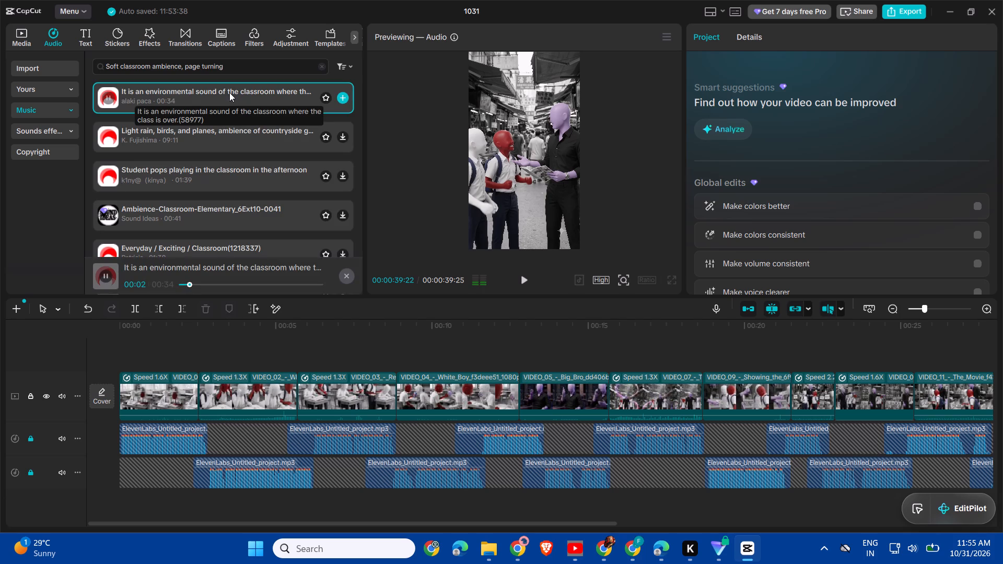
drag(229, 92, 196, 447)
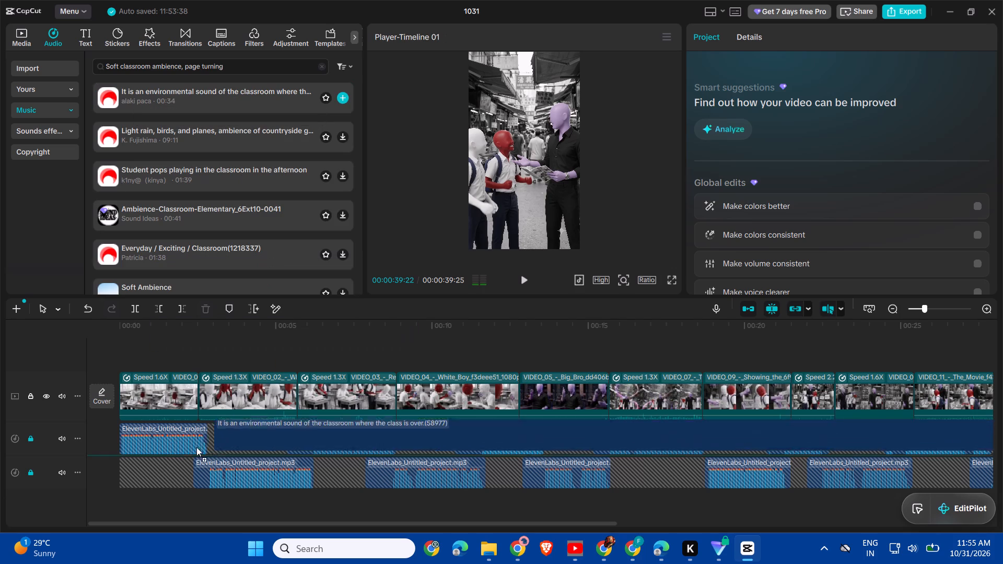
drag(196, 447, 176, 181)
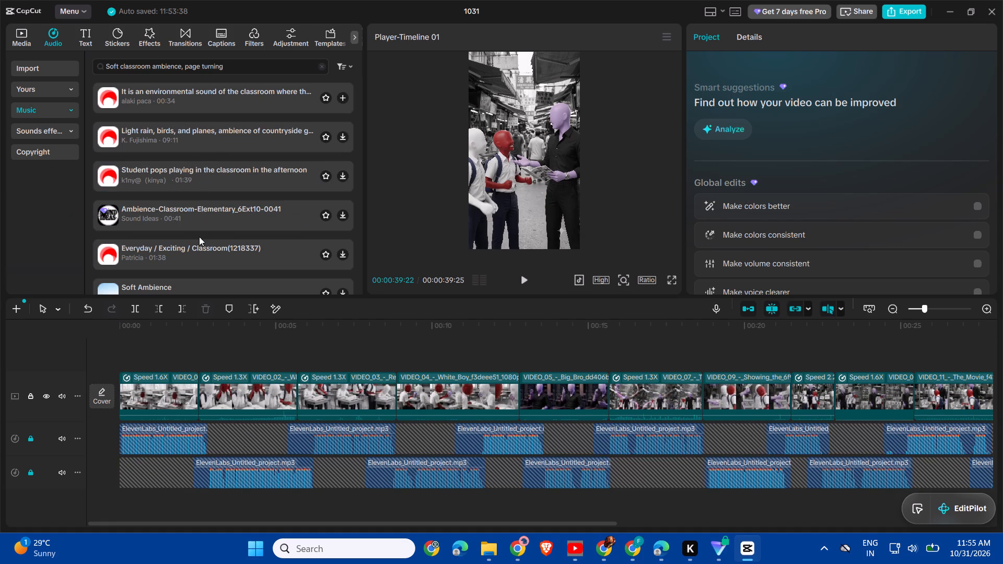
scroll(199, 237, down, 1)
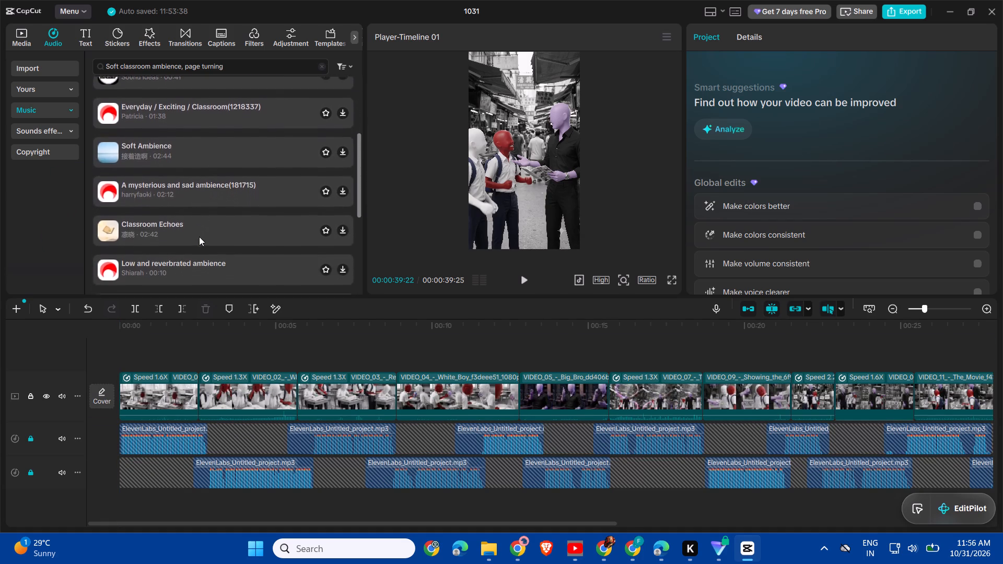
scroll(199, 237, down, 1)
triple_click(199, 237)
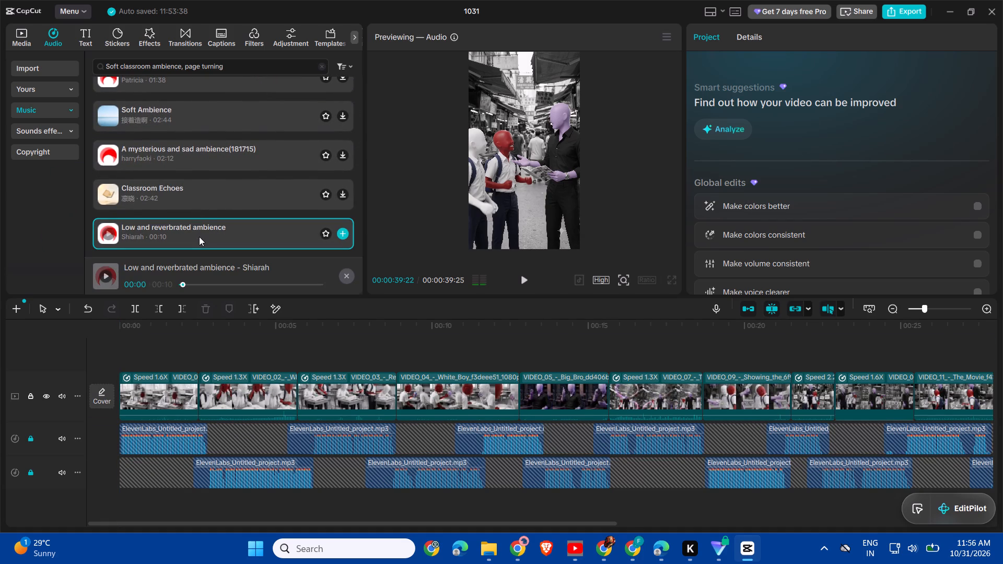
double_click(199, 237)
scroll(199, 237, down, 1)
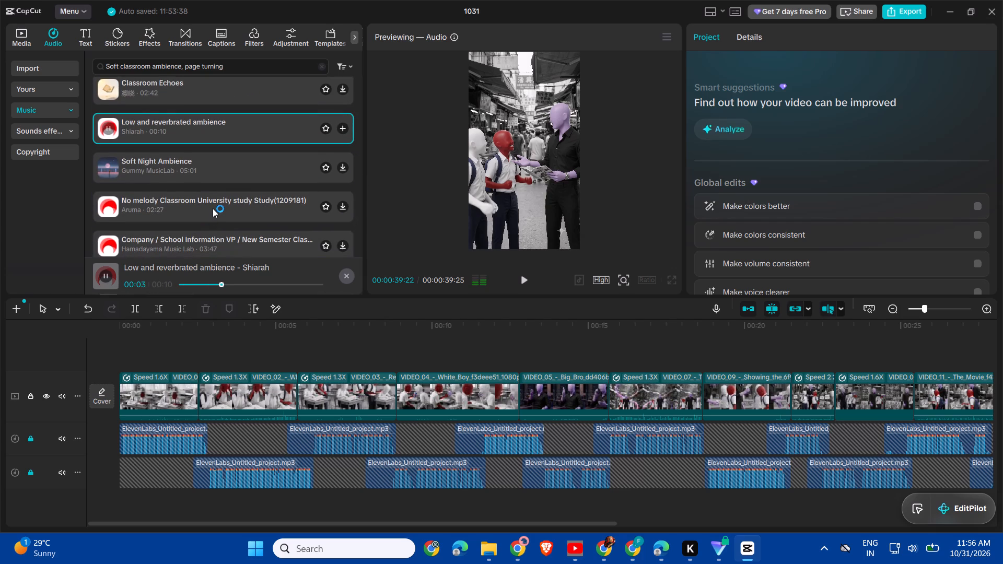
scroll(213, 208, down, 1)
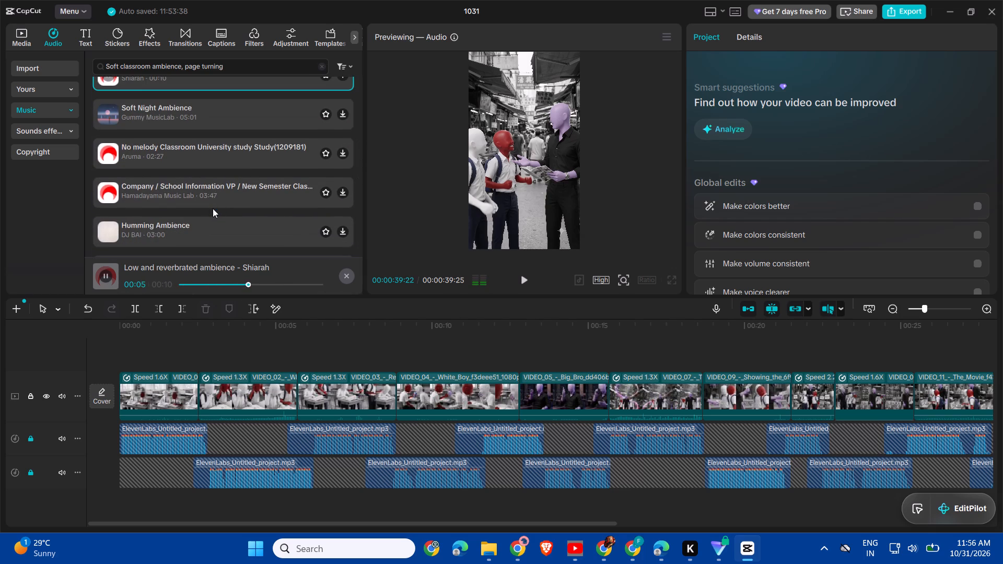
scroll(213, 208, up, 3)
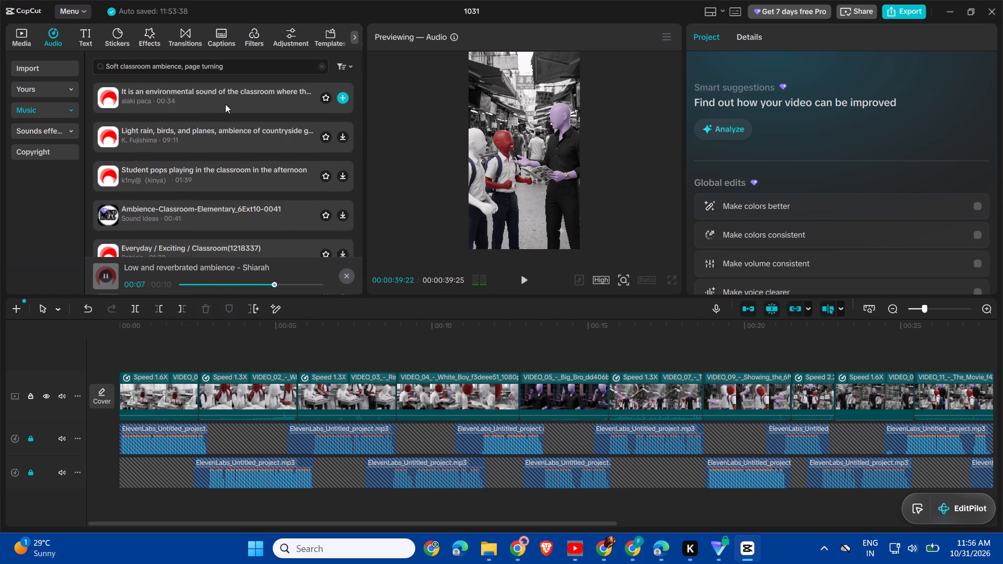
Place the "It is an environmental sound of the classroom" audio on a new track below the voice tracks, starting at 00:00.
drag(240, 105, 113, 443)
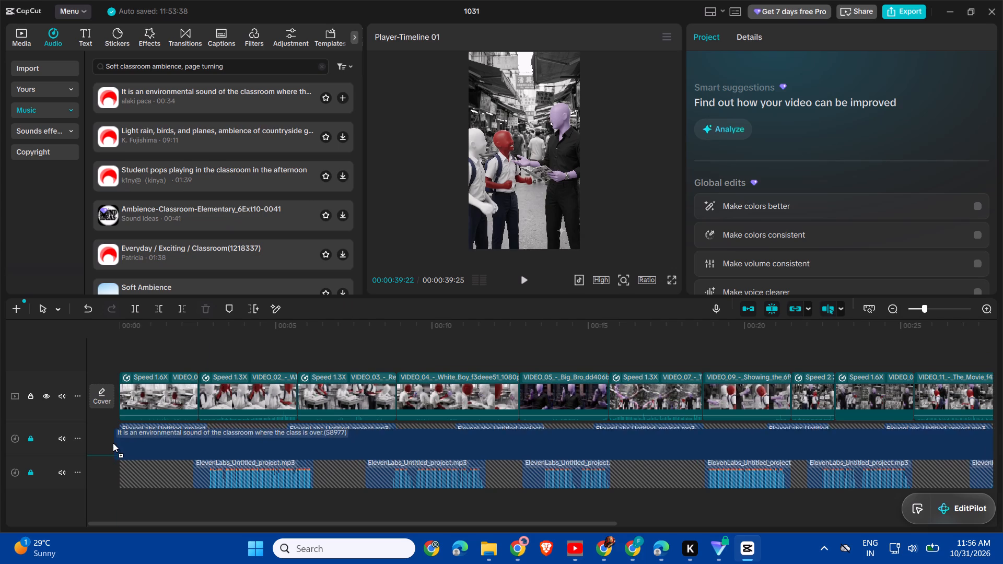
drag(113, 443, 108, 503)
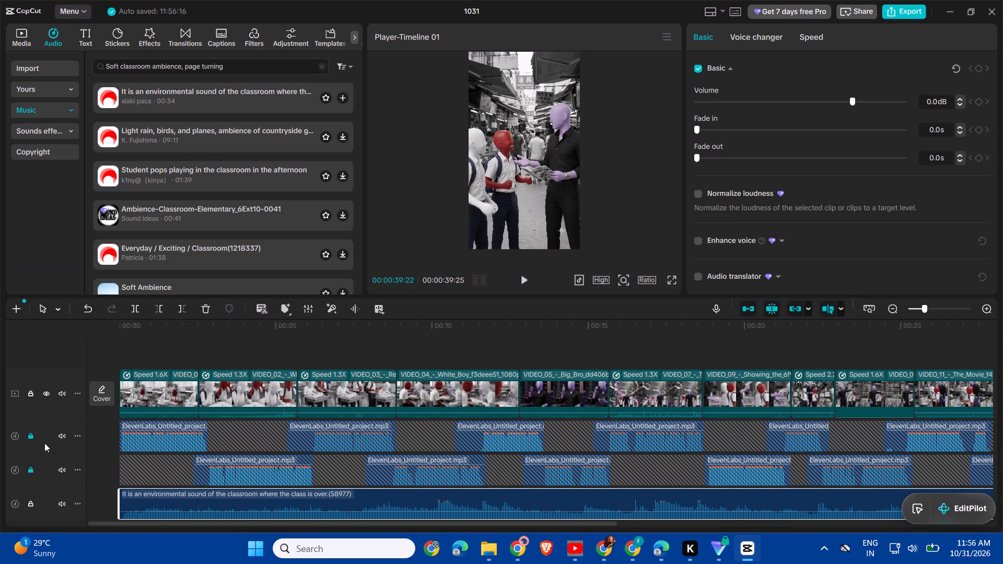
Split the classroom ambience clip at 00:00:12:24, where the VIDEO_04 clip ends, and delete the remainder.
scroll(247, 473, down, 1)
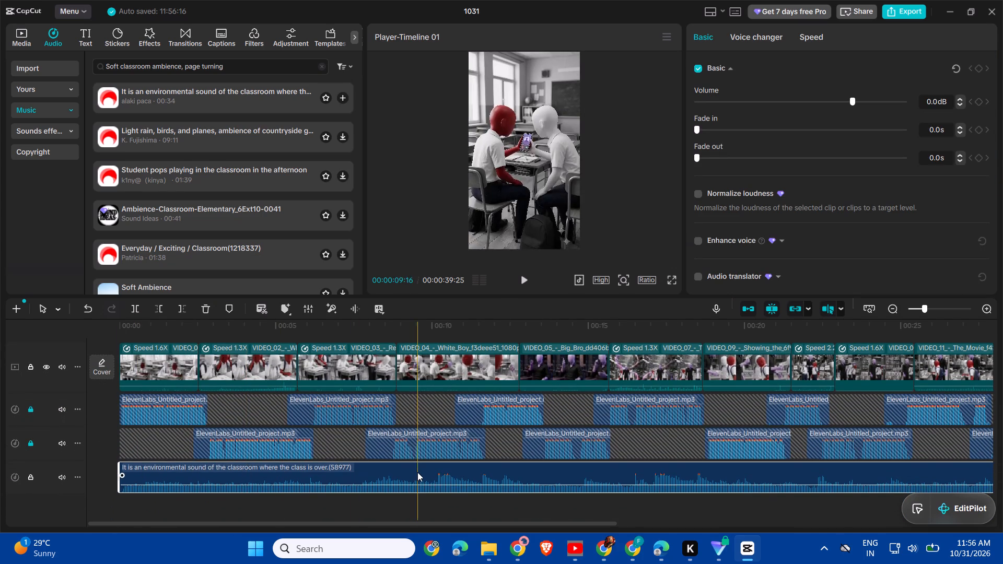
click(521, 473)
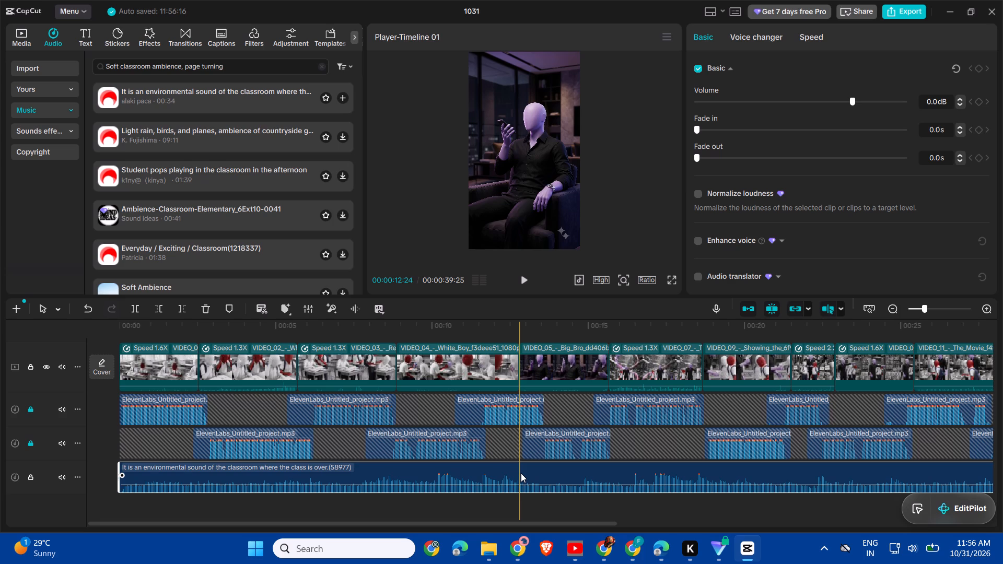
key(ctrl+b)
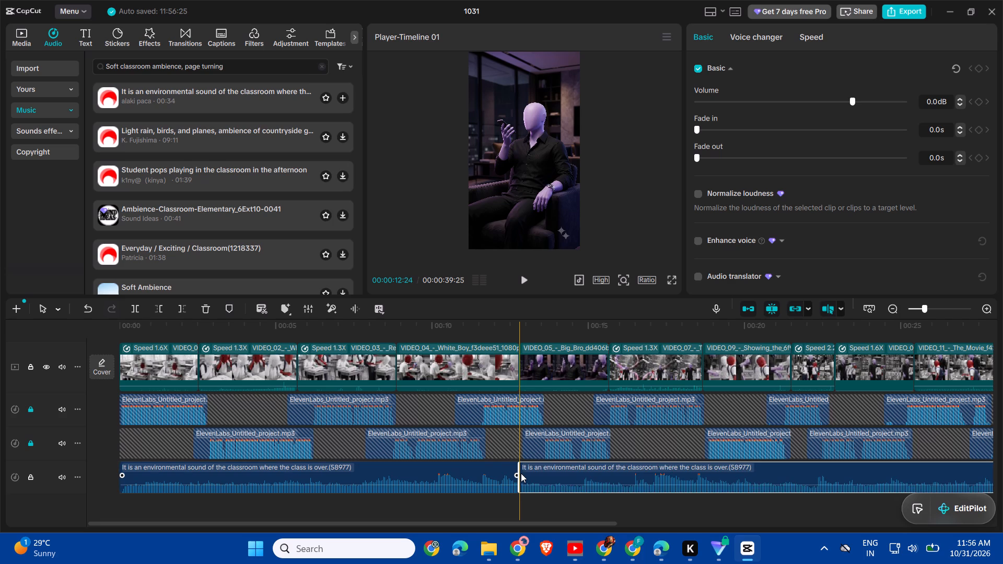
click(534, 474)
key(Delete)
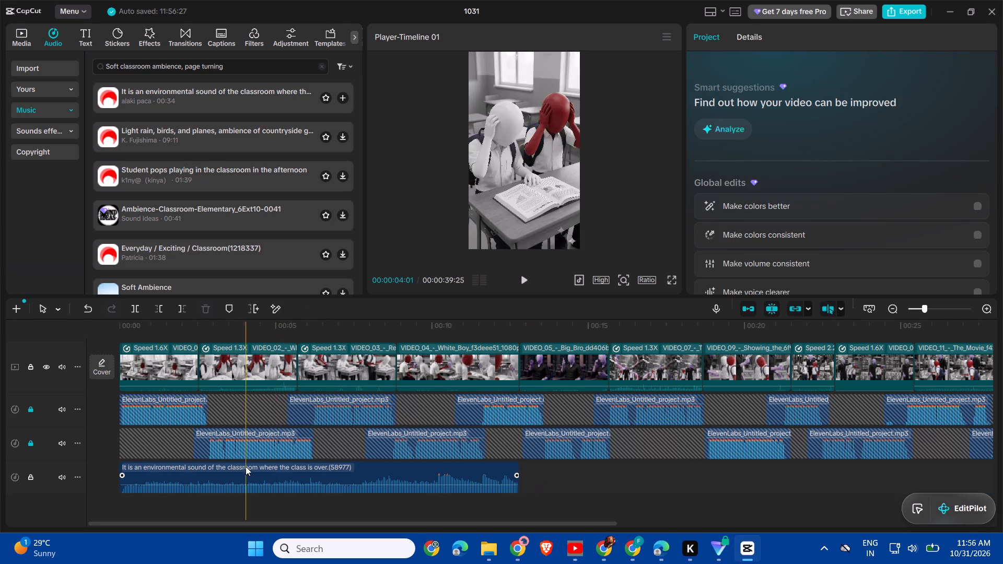
Raise the classroom ambience clip's volume to 3.7 dB and play back the opening scenes to check the mix.
click(142, 485)
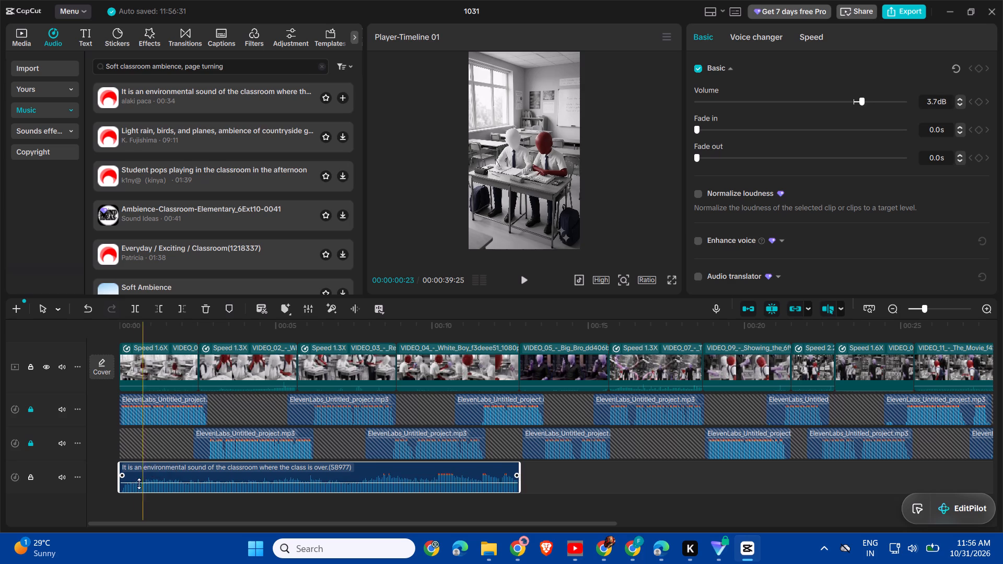
key(space)
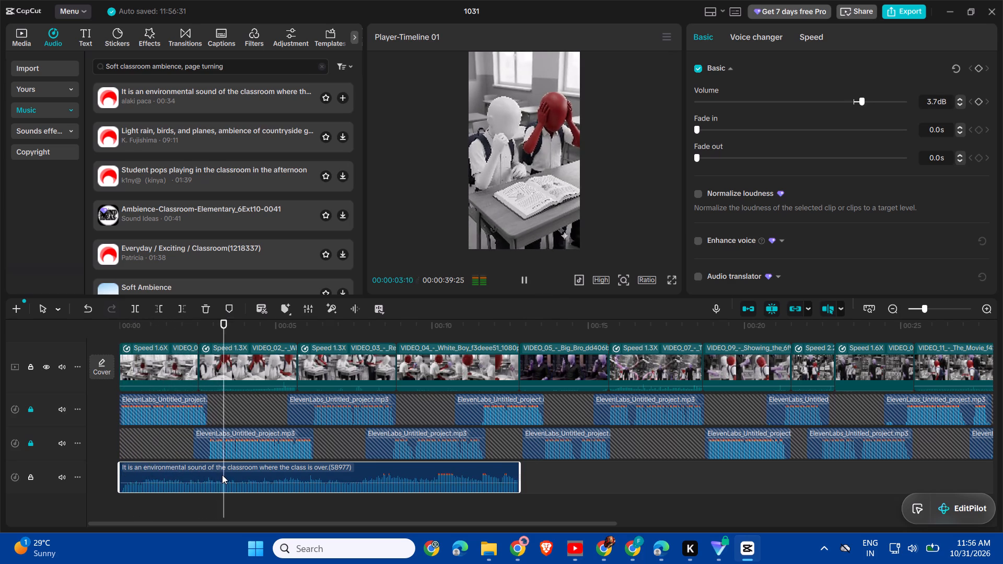
click(254, 484)
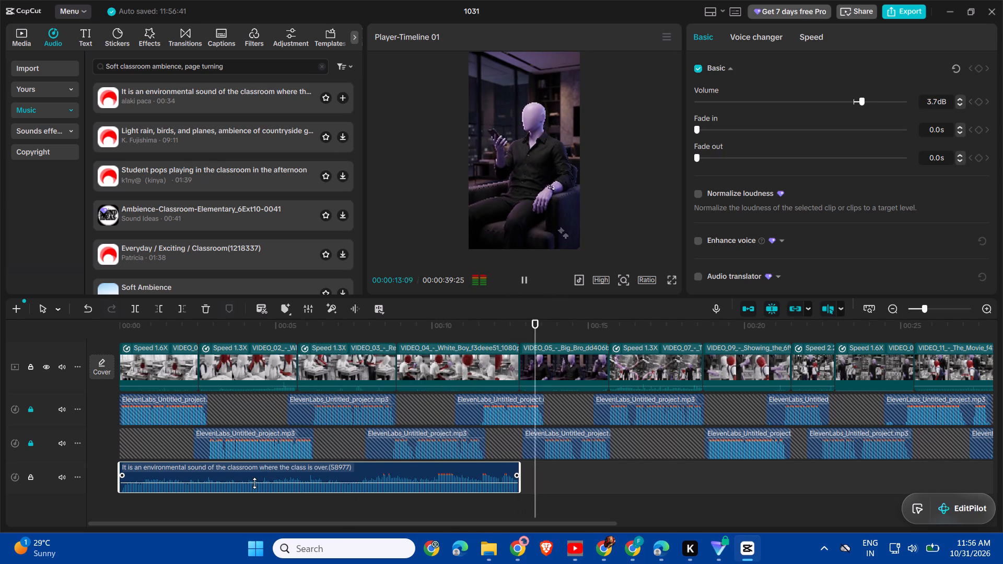
key(space)
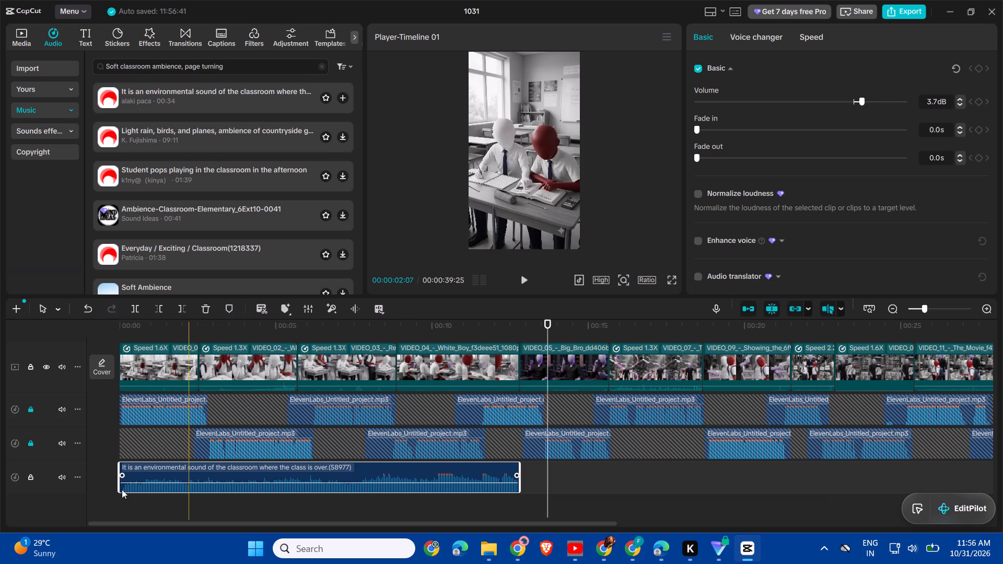
key(space)
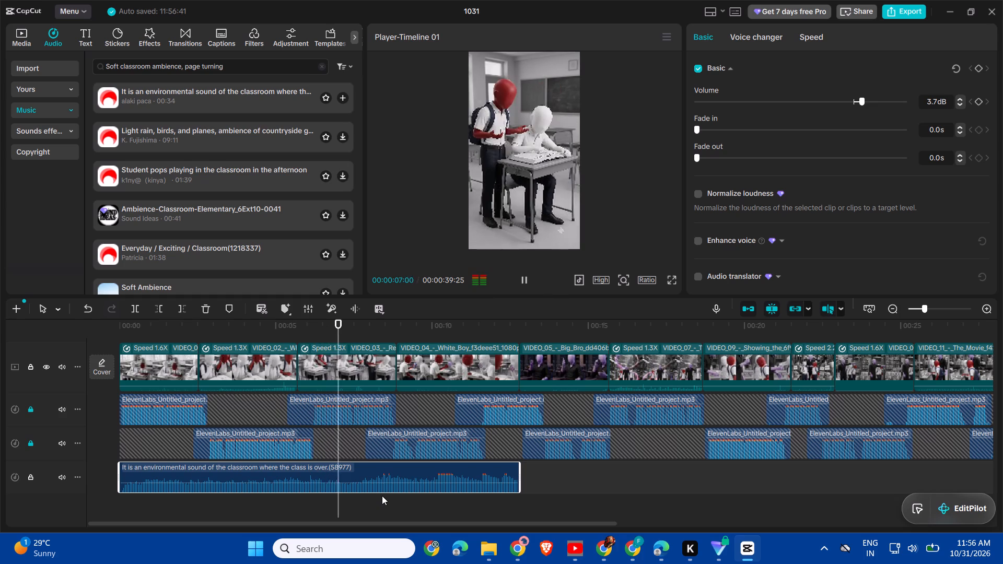
scroll(520, 511, left, 1)
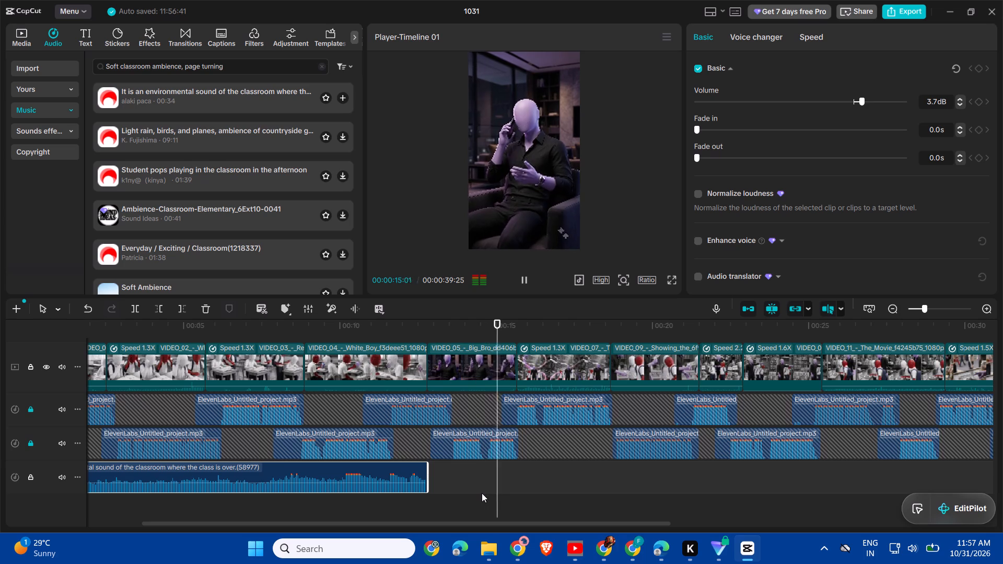
key(space)
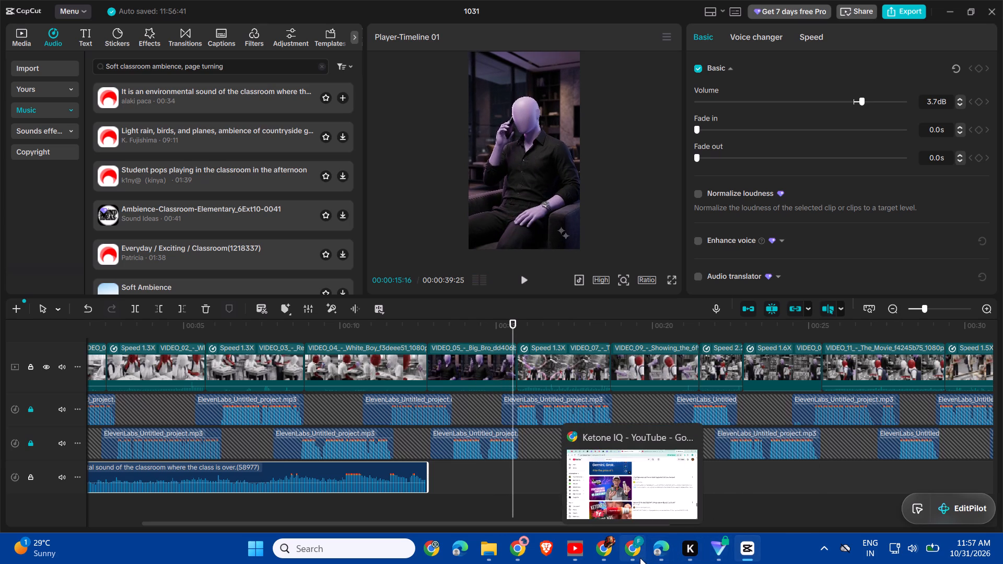
Copy the scene 04 effect "Smartphone tapping and dialing" from the Keep note and search the CapCut music library for it.
click(605, 556)
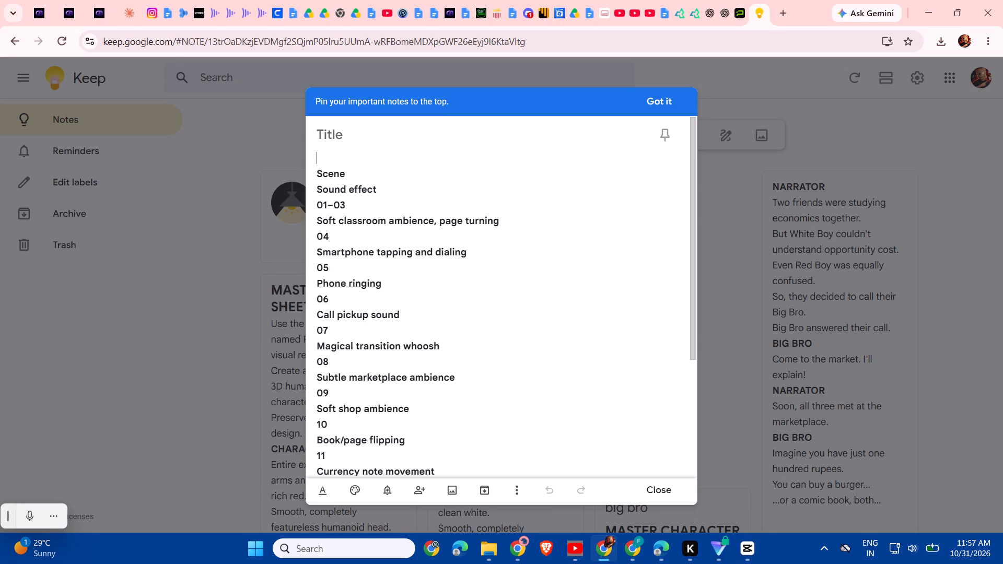
drag(471, 254, 351, 256)
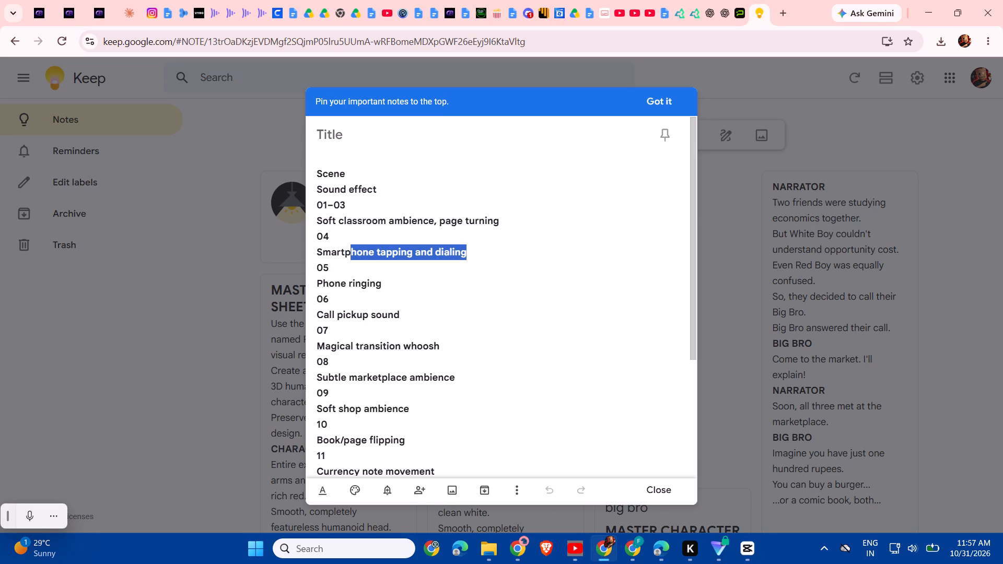
drag(351, 256, 316, 254)
key(ctrl+c)
click(745, 546)
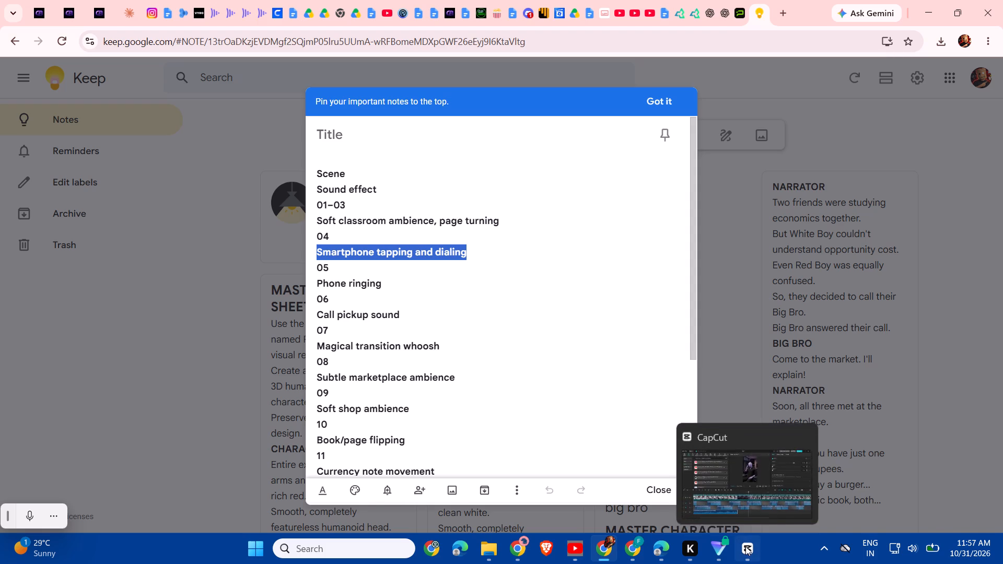
triple_click(256, 68)
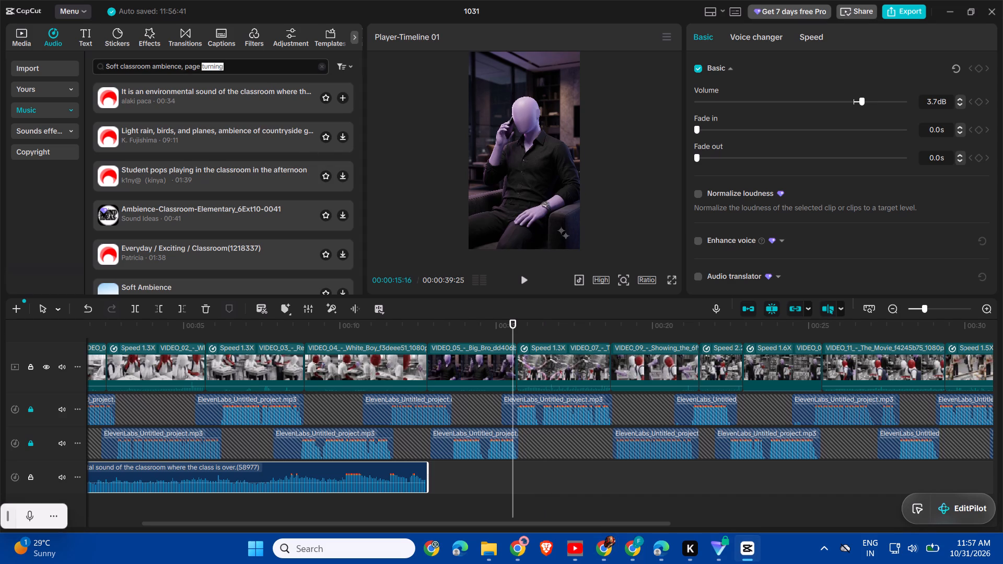
key(ctrl+v)
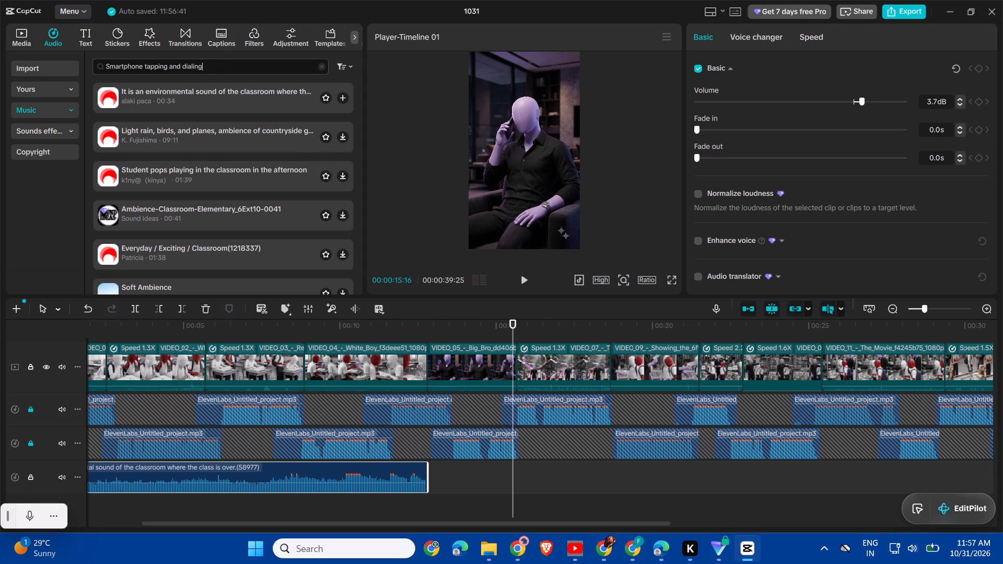
key(Return)
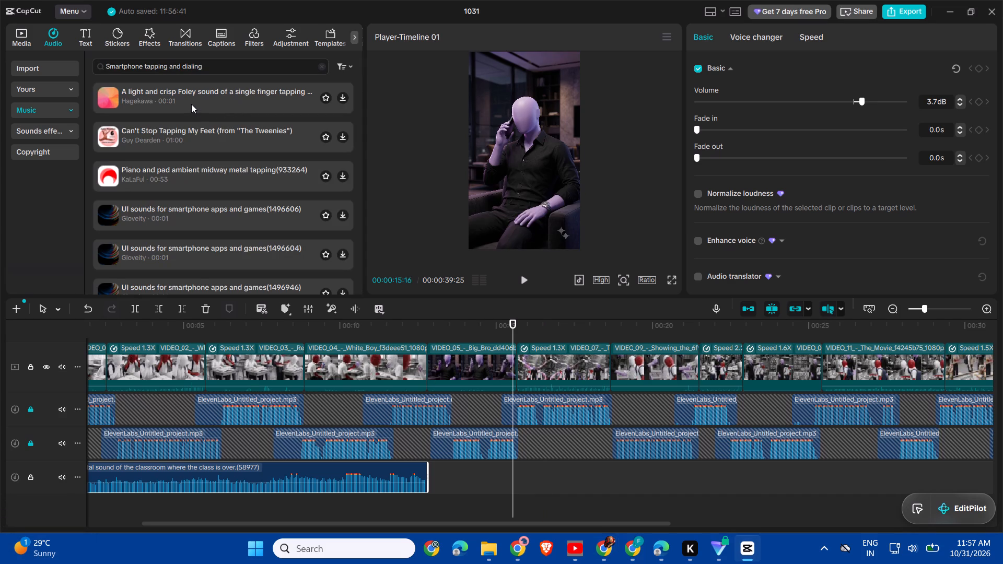
Audition the piano metal tapping track and the "UI sounds for smartphone apps and games" results, and look through the other tapping sounds.
double_click(196, 178)
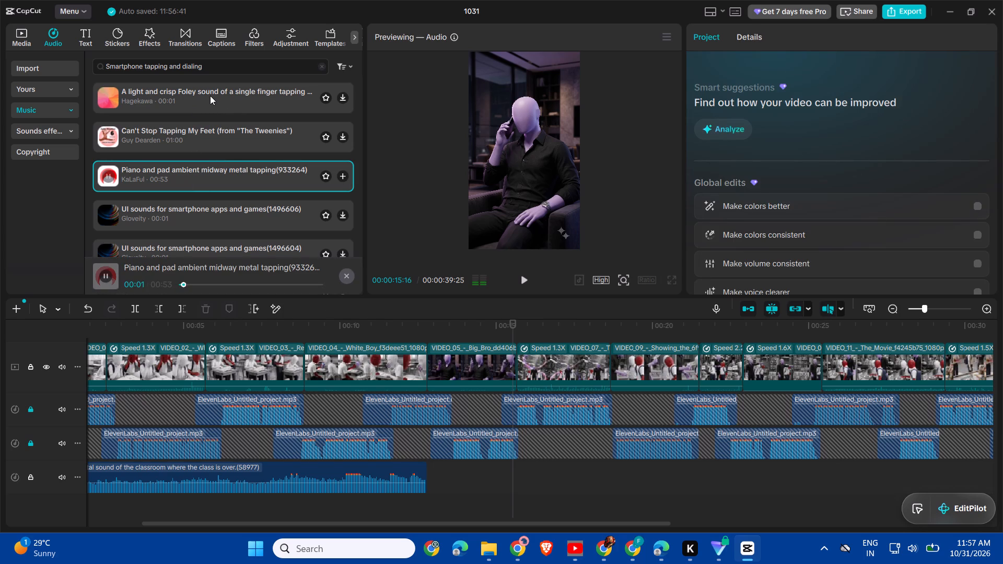
double_click(219, 213)
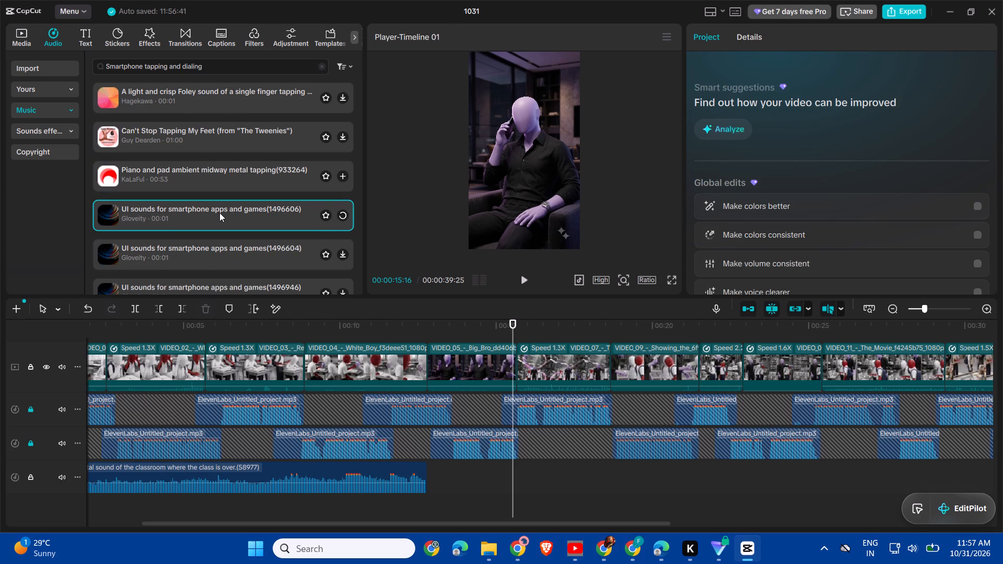
scroll(219, 213, down, 1)
double_click(225, 198)
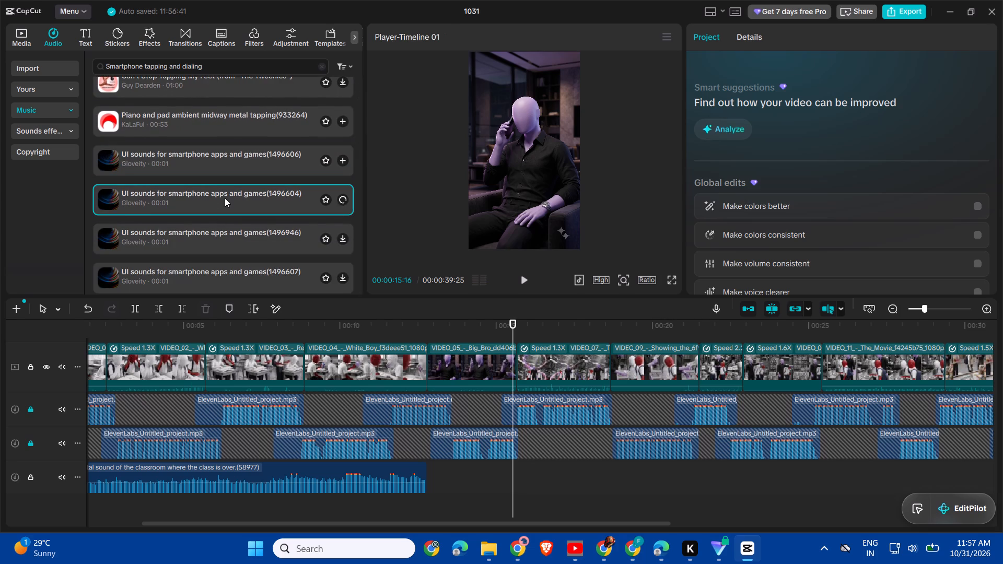
scroll(225, 198, down, 1)
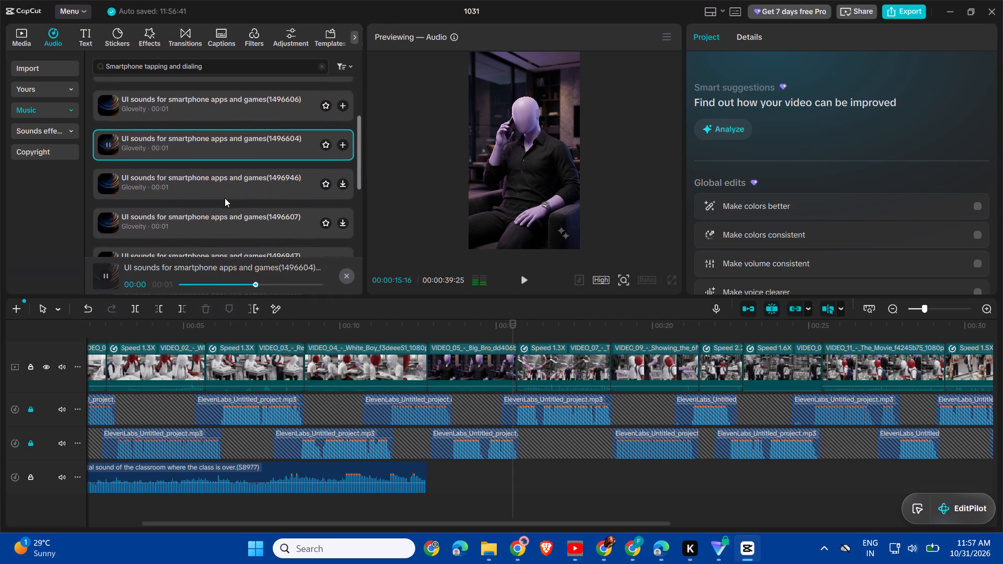
scroll(225, 198, down, 2)
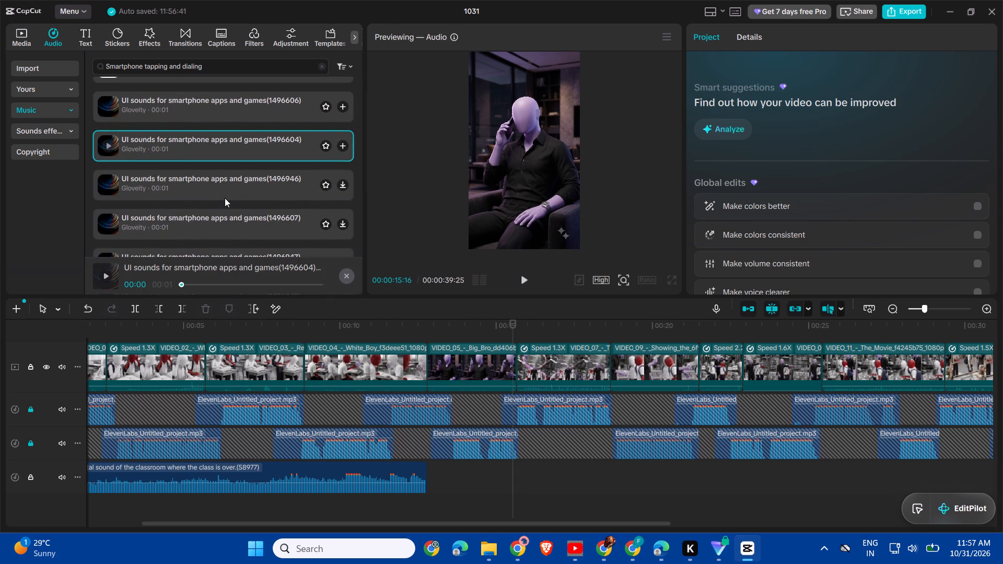
scroll(225, 198, down, 1)
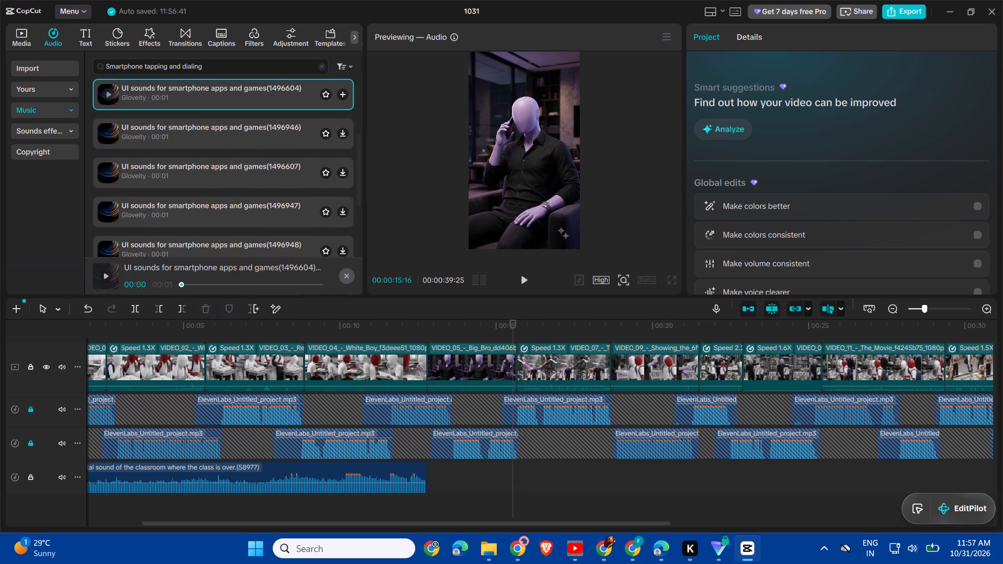
Change the music search to "Smartphone number dialing".
drag(180, 61, 146, 61)
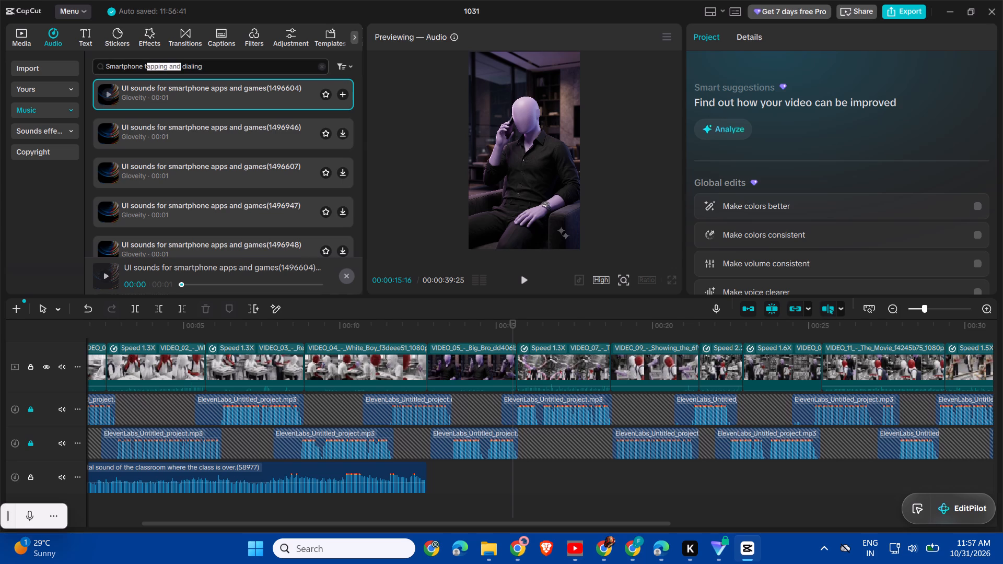
drag(146, 61, 145, 61)
text(number)
key(Return)
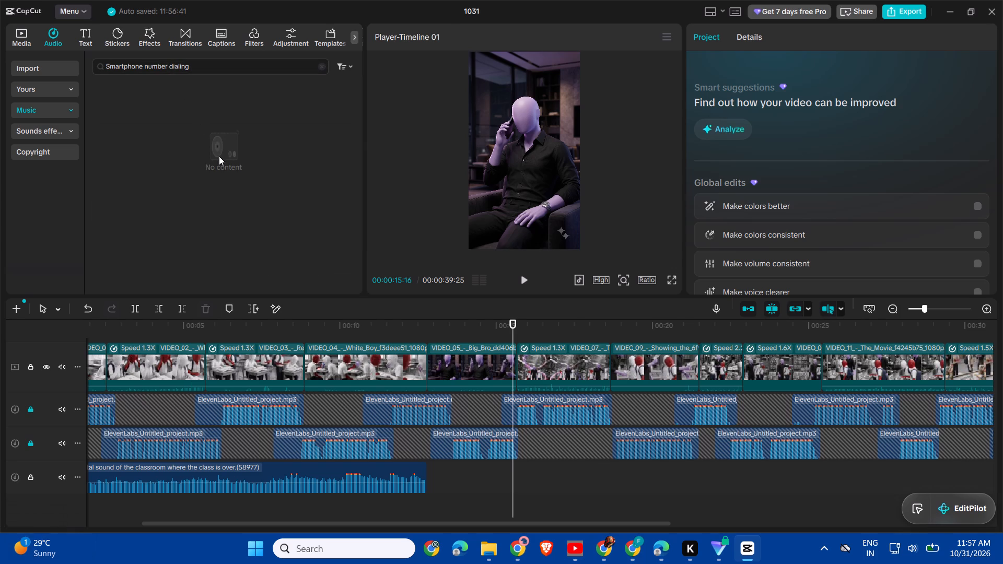
Shorten the search to "Smartphone dialing" and audition "Smartphone typing 01-2" and "Smartphone Typing 01-6".
click(168, 65)
key(BackSpace)
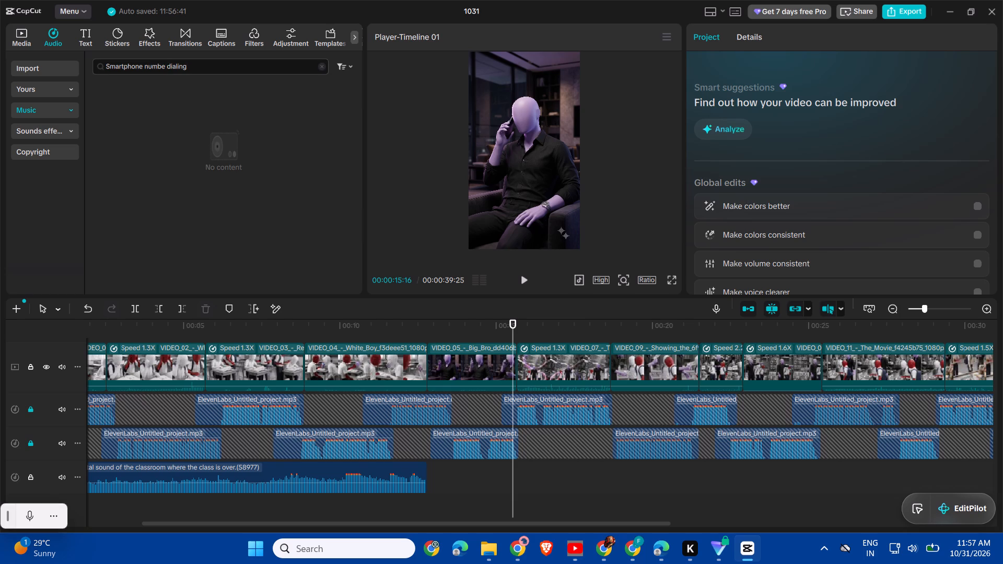
key(BackSpace)
key(BackSpace)
key(BackSpace)
key(BackSpace)
key(BackSpace)
key(Return)
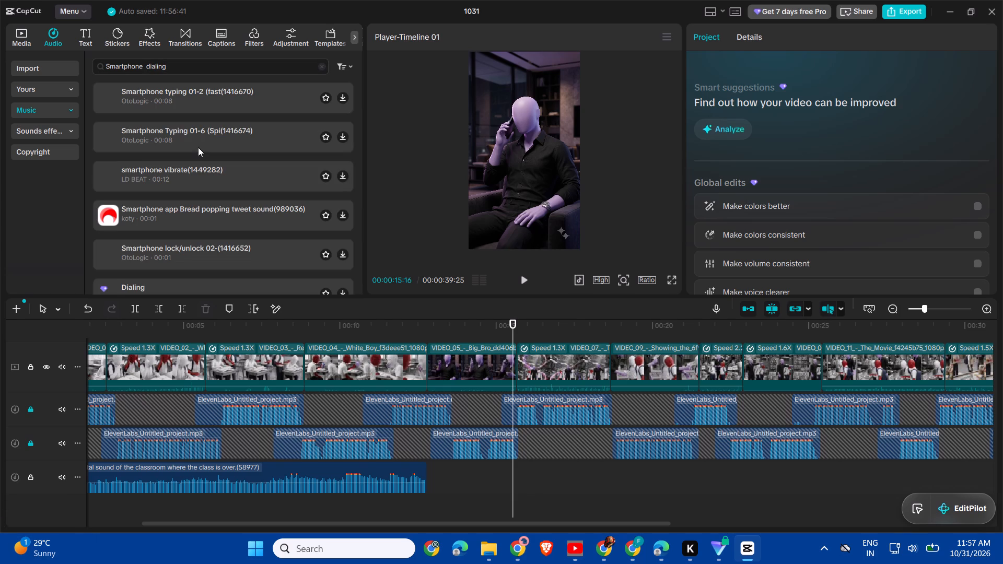
double_click(212, 102)
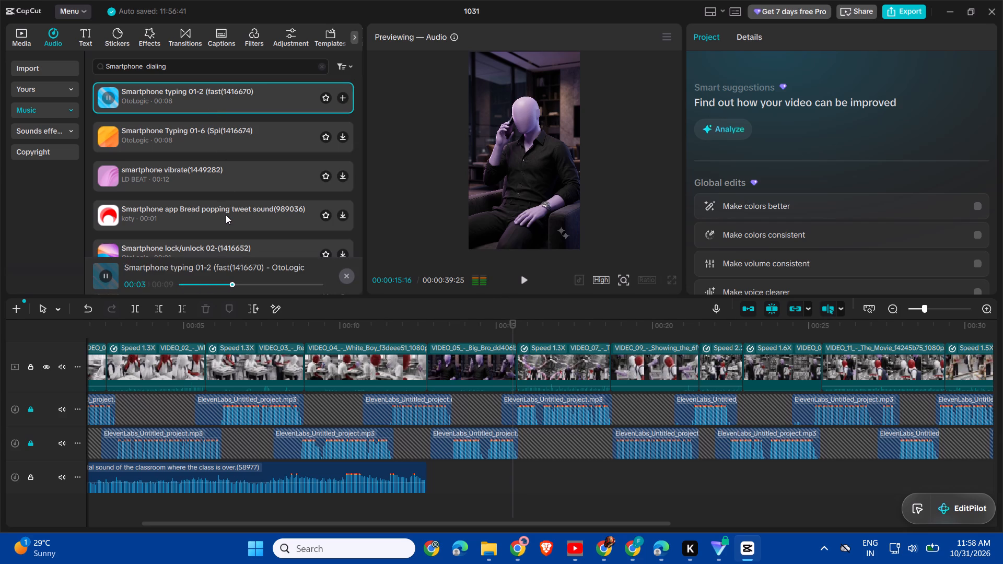
double_click(228, 146)
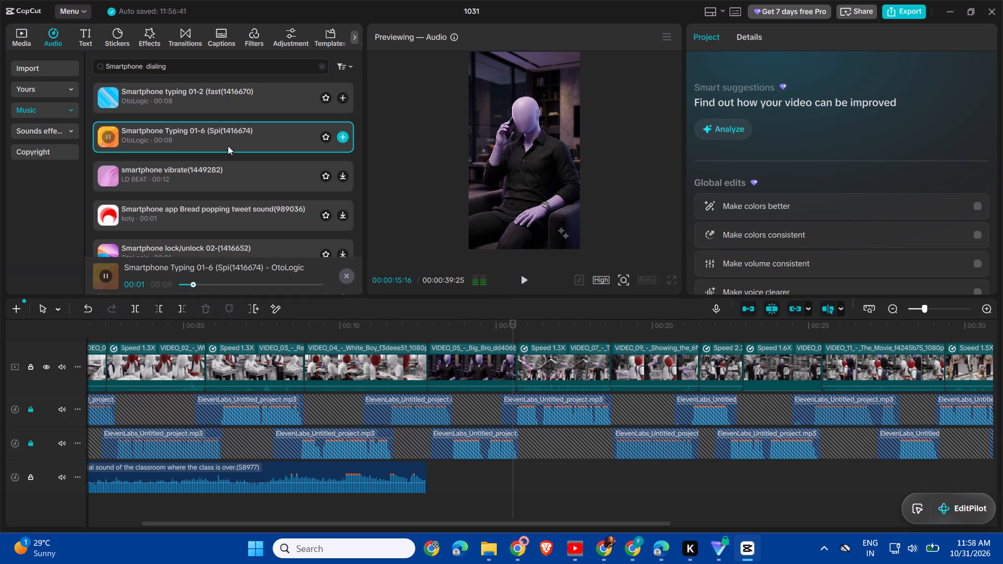
Search the music library for "dialing ring".
click(147, 62)
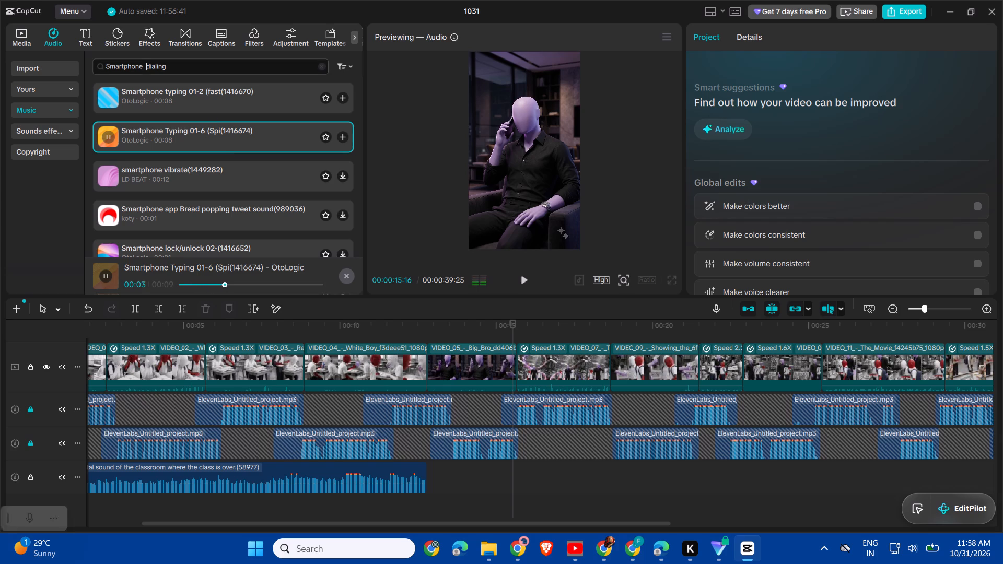
key(BackSpace)
key(BackSpace)
key(BackSpace)
key(BackSpace)
key(BackSpace)
key(BackSpace)
key(BackSpace)
key(BackSpace)
key(BackSpace)
key(BackSpace)
key(BackSpace)
key(BackSpace)
key(BackSpace)
key(BackSpace)
key(BackSpace)
key(BackSpace)
key(BackSpace)
key(BackSpace)
key(BackSpace)
key(BackSpace)
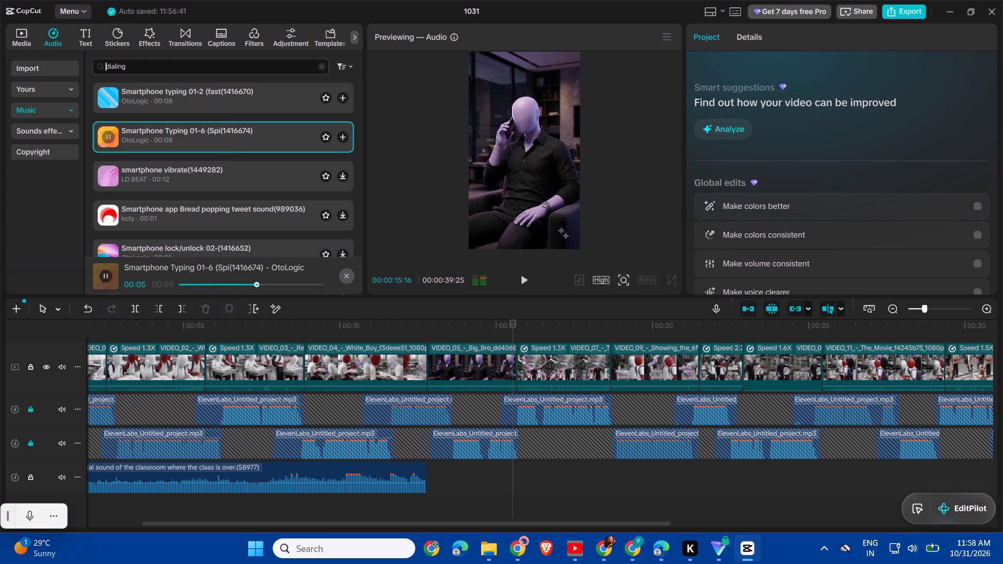
click(147, 62)
key(space)
text(ring)
key(Return)
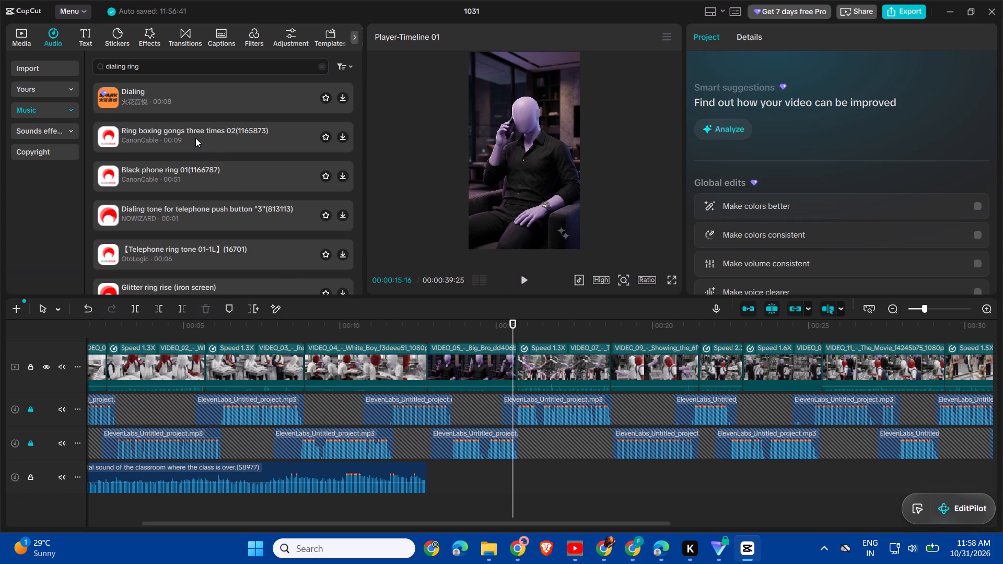
Audition "Black phone ring 01", "Dialing tone for telephone push button 3" and "Telephone ring tone 01-1L" from the search results.
double_click(198, 174)
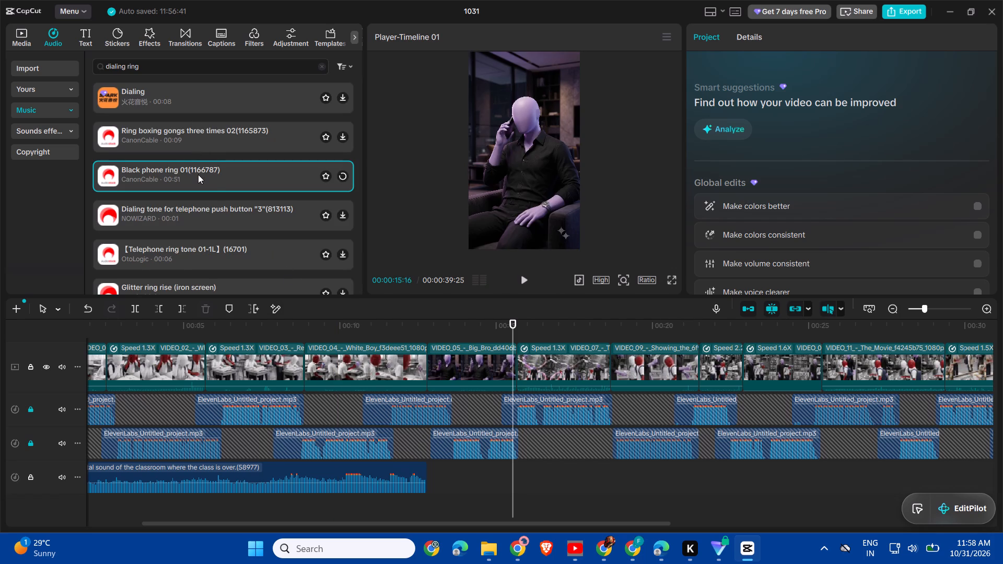
key(space)
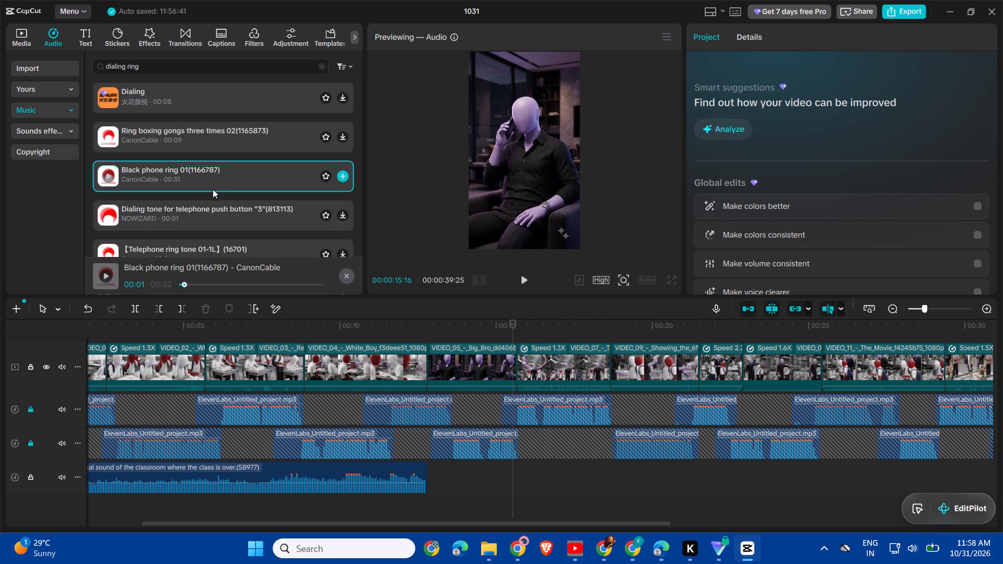
double_click(213, 215)
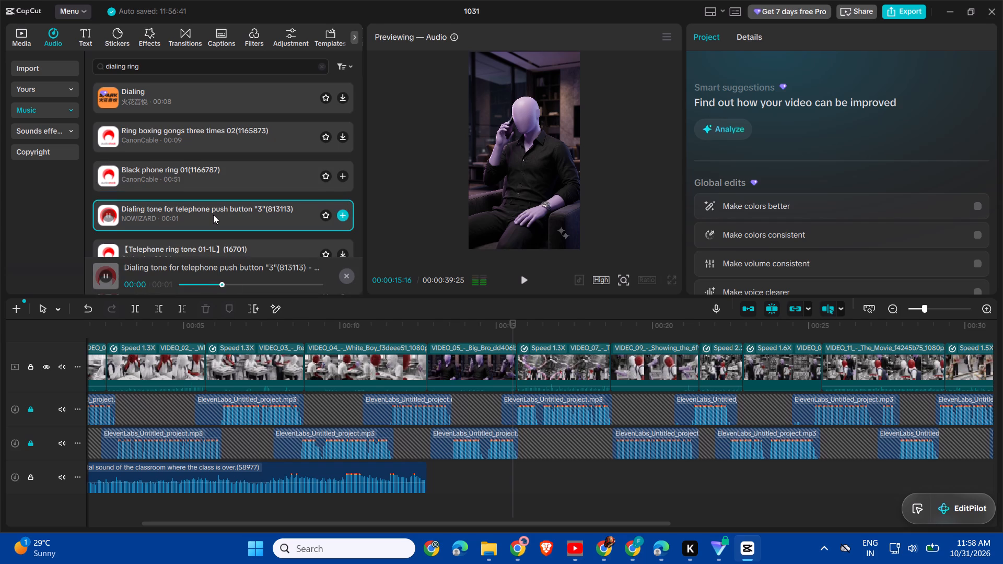
scroll(213, 215, down, 1)
double_click(209, 220)
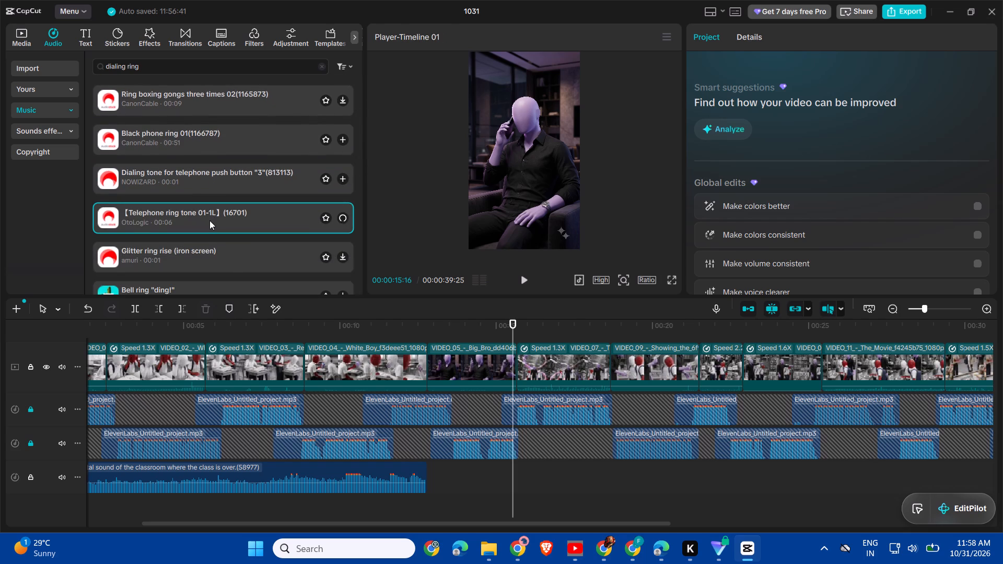
key(space)
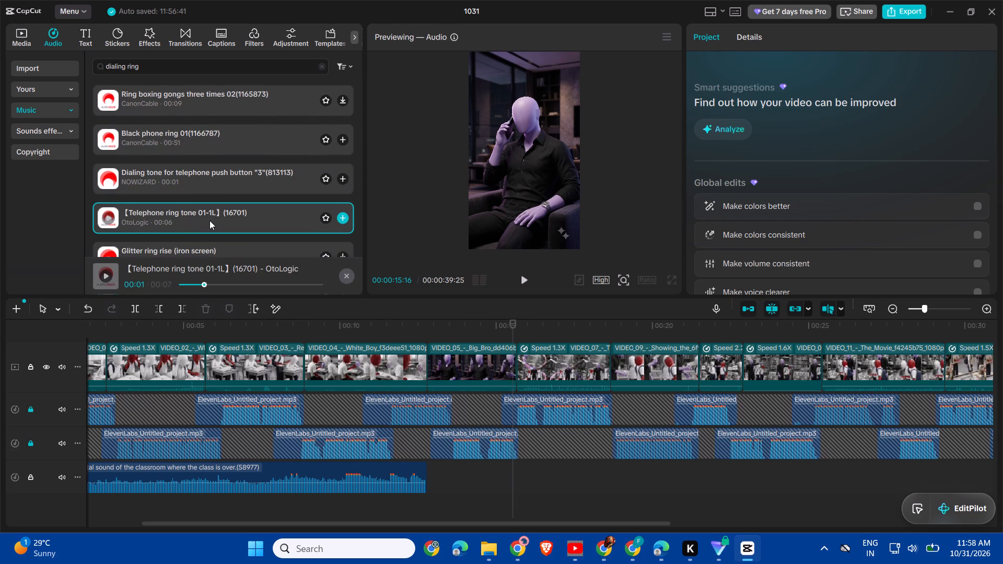
Audition "Glitter ring rise (iron screen)", "Bell ring ding!" and "Message Ding Alert" further down the results.
scroll(209, 220, down, 1)
triple_click(209, 220)
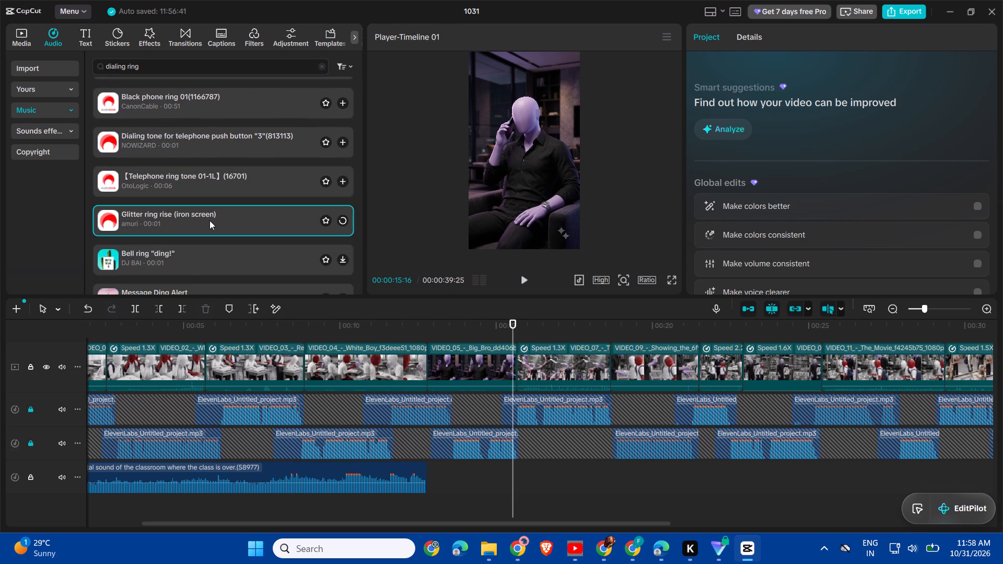
key(space)
scroll(209, 220, down, 1)
triple_click(209, 220)
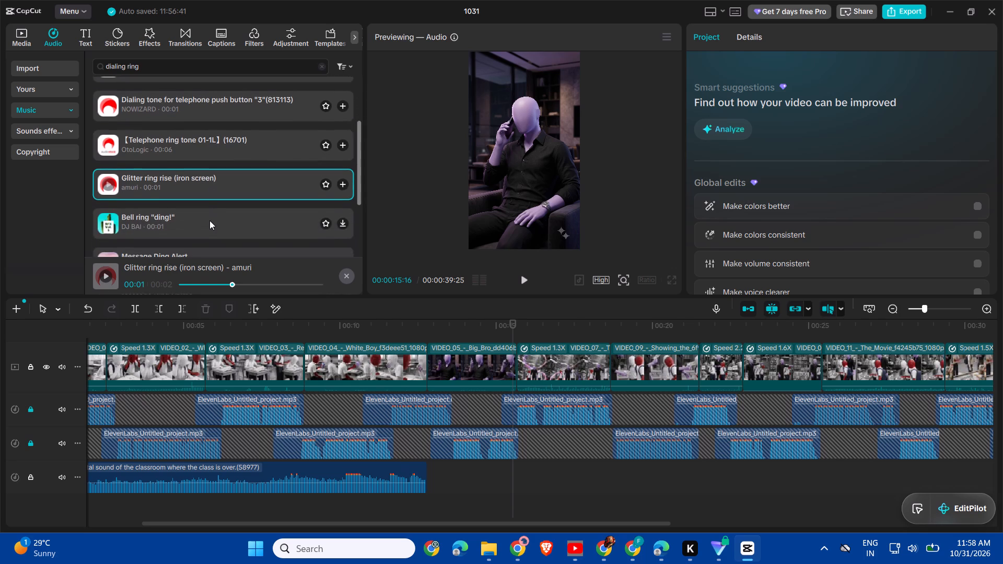
scroll(209, 220, down, 1)
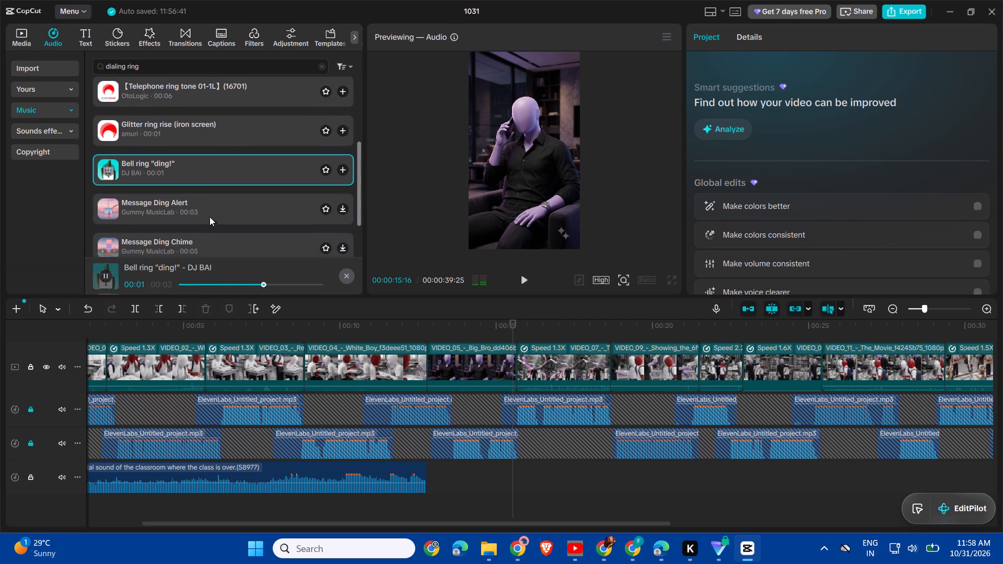
double_click(213, 208)
scroll(213, 208, down, 1)
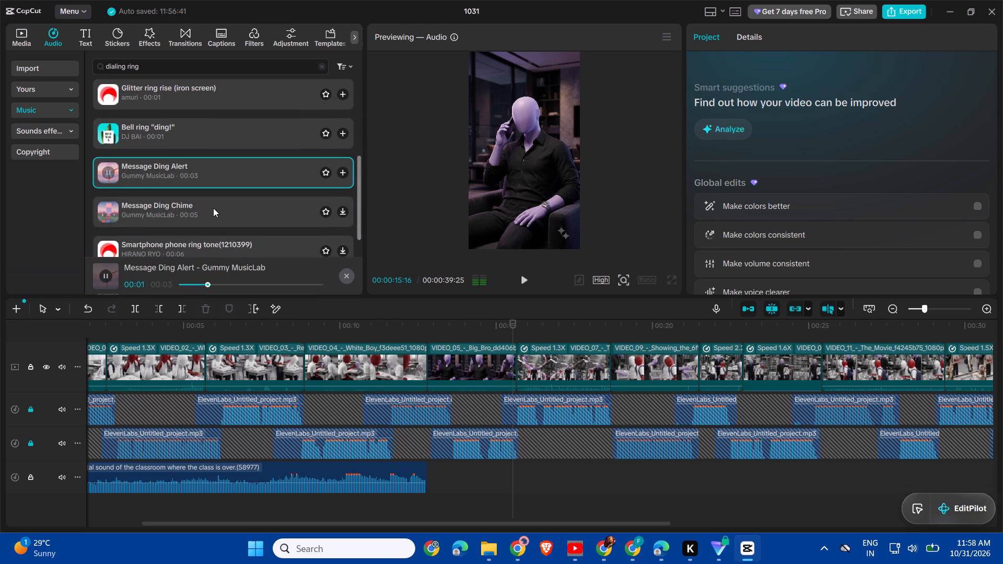
Audition "Smartphone phone ring tone" and add it after the classroom sound, starting with the VIDEO_05 clip at 00:00:12:24.
scroll(213, 208, down, 1)
triple_click(213, 218)
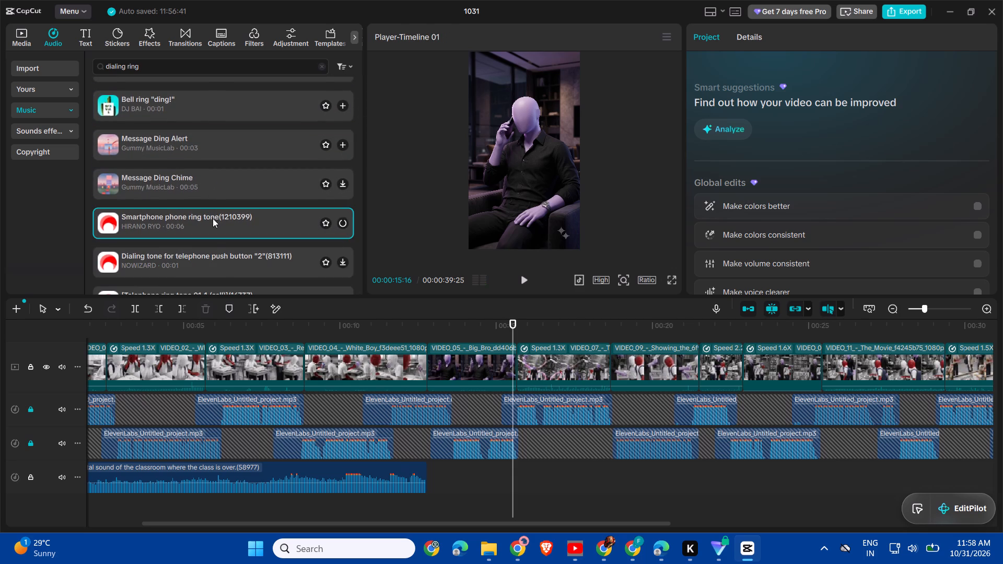
key(space)
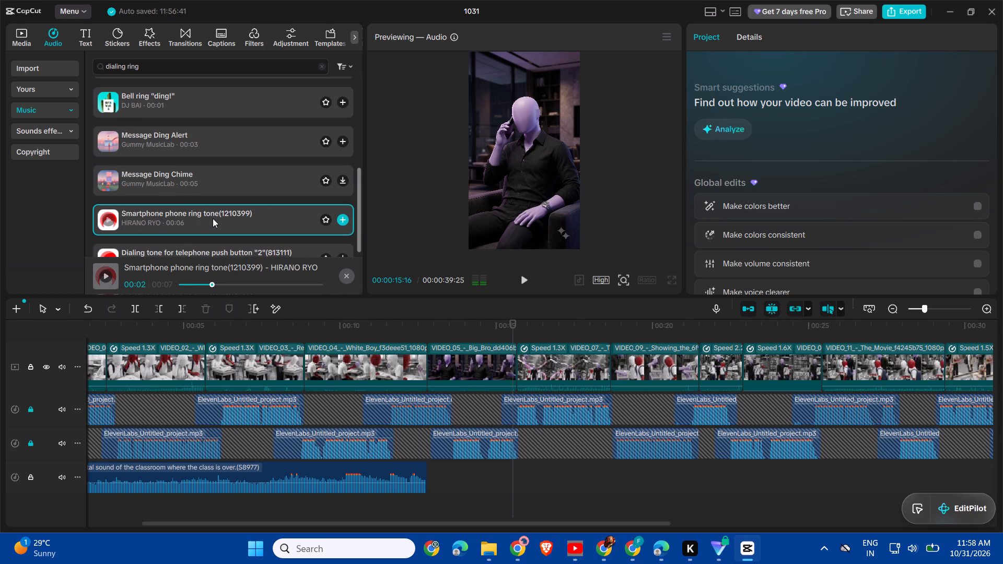
drag(203, 214, 429, 506)
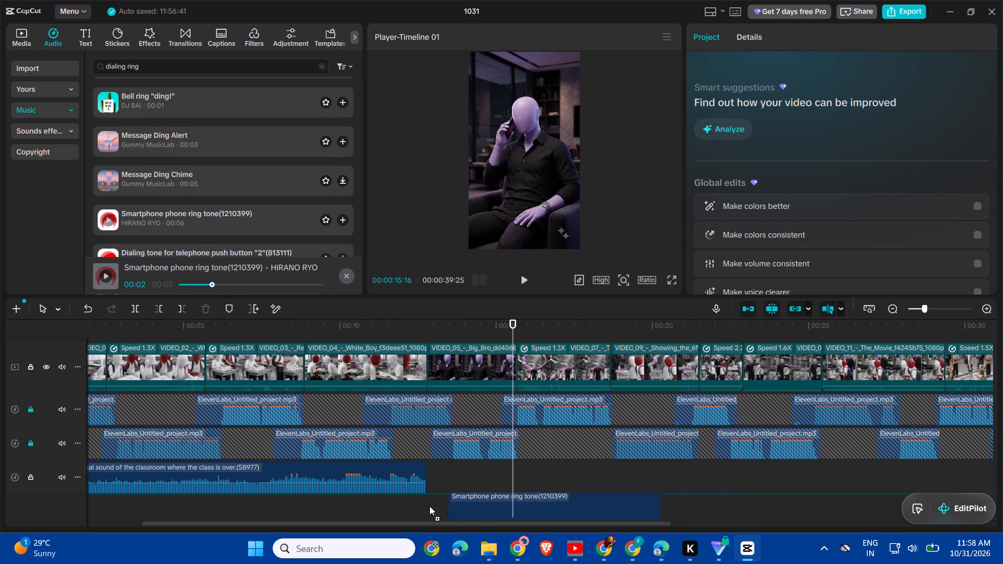
drag(429, 506, 430, 478)
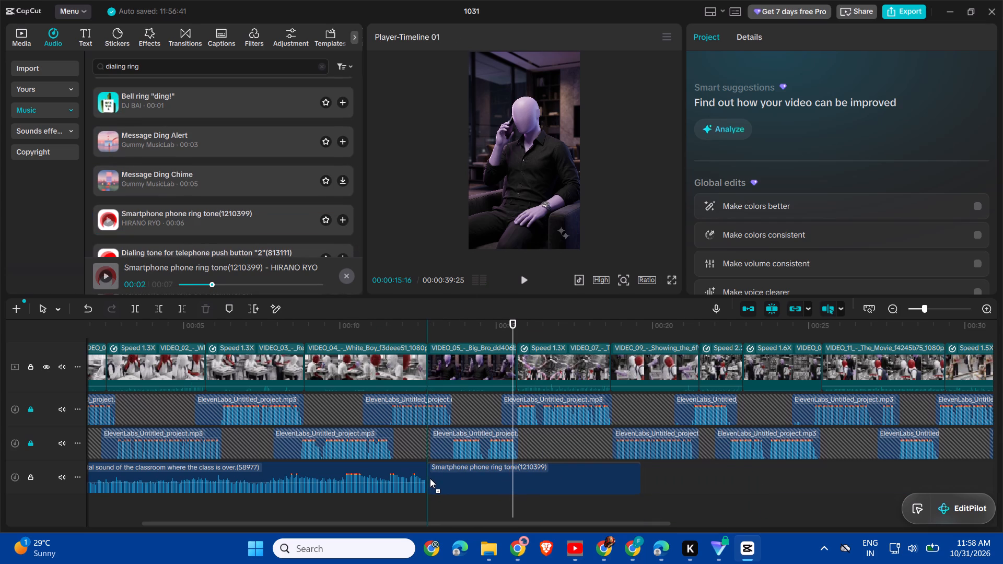
scroll(430, 478, down, 1)
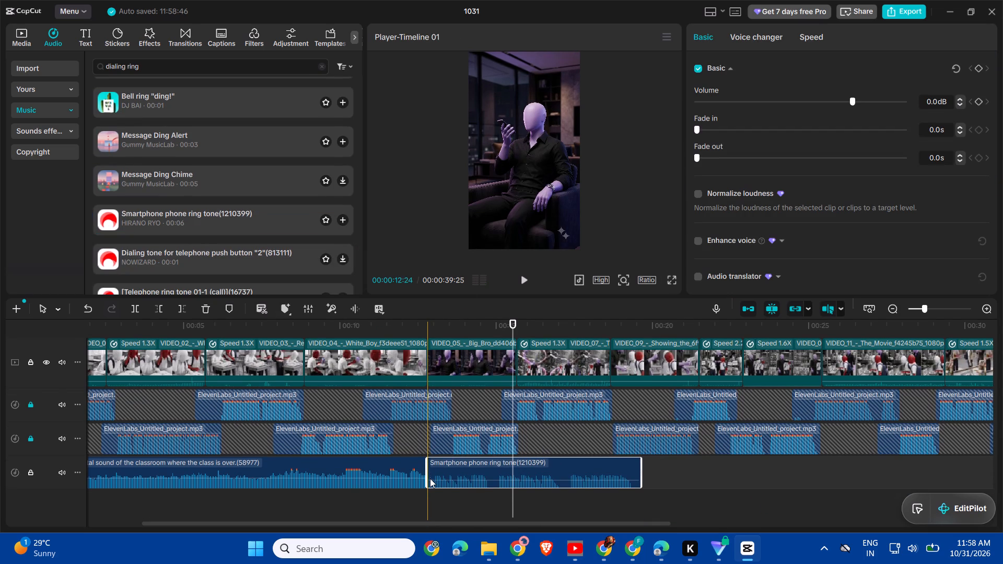
Audition "Ring boxing gongs three times 02" near the top of the results.
scroll(241, 218, up, 2)
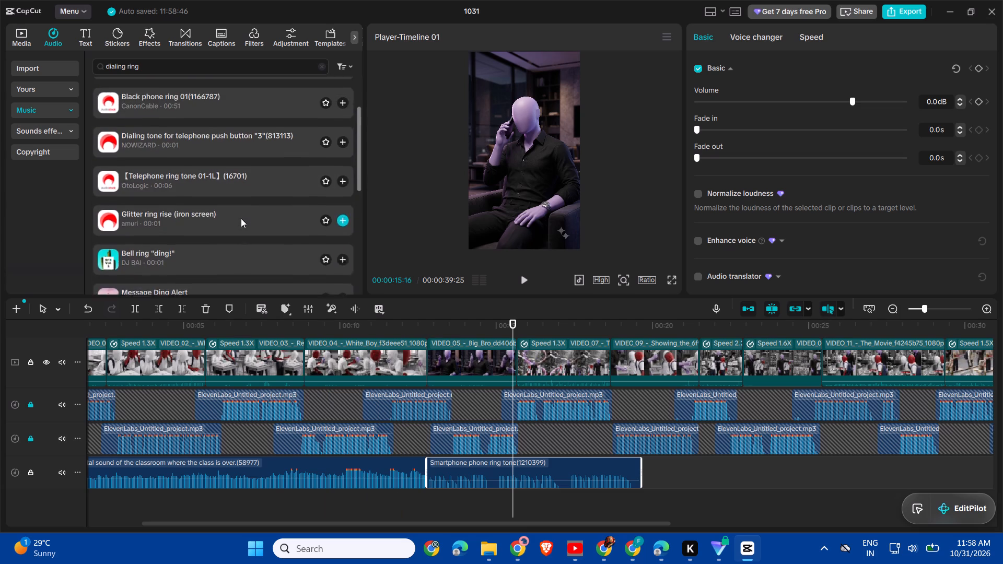
scroll(241, 218, up, 1)
double_click(230, 126)
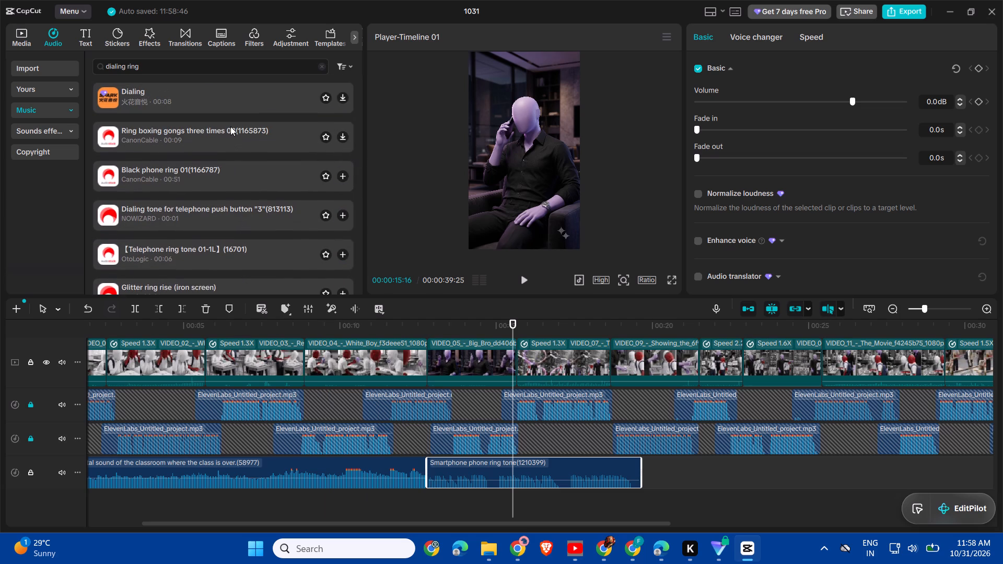
Add "Black phone ring 01" on a new audio track below, starting where the VIDEO_04 clip begins.
triple_click(219, 168)
drag(219, 168, 308, 512)
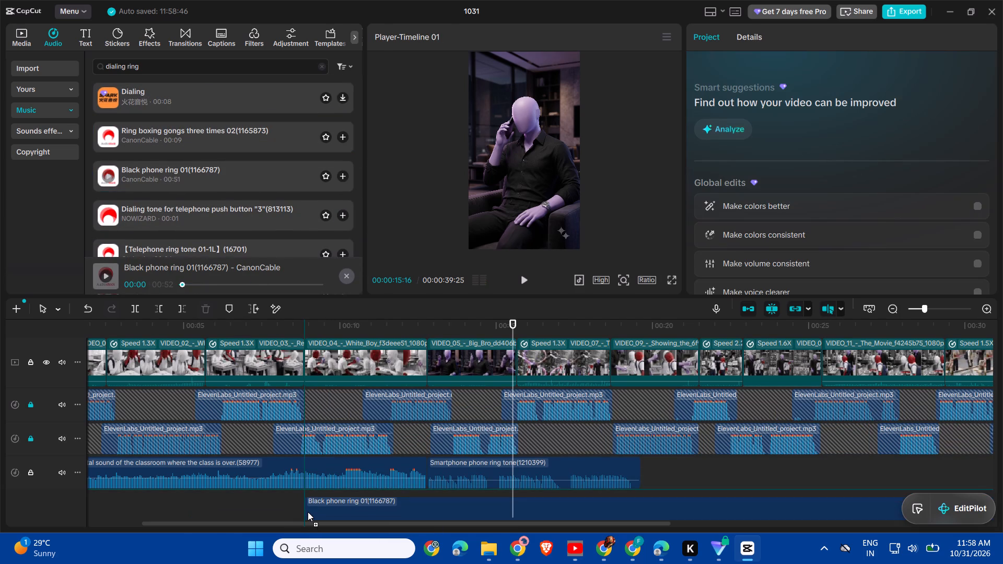
drag(308, 512, 308, 509)
scroll(308, 509, down, 1)
Play the Black phone ring, split it at 00:00:12:24 where VIDEO_05 starts, and delete the part after the cut.
key(space)
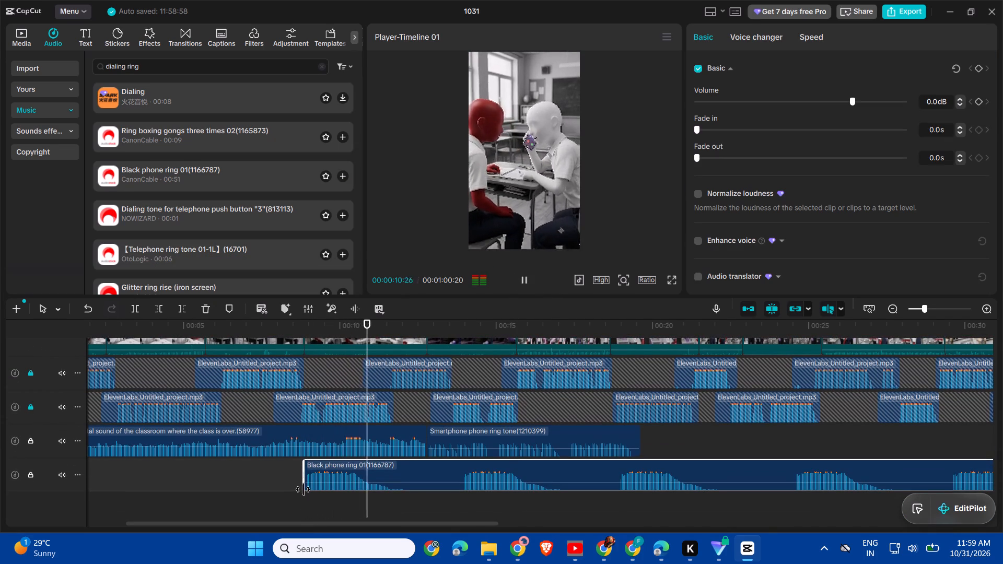
key(space)
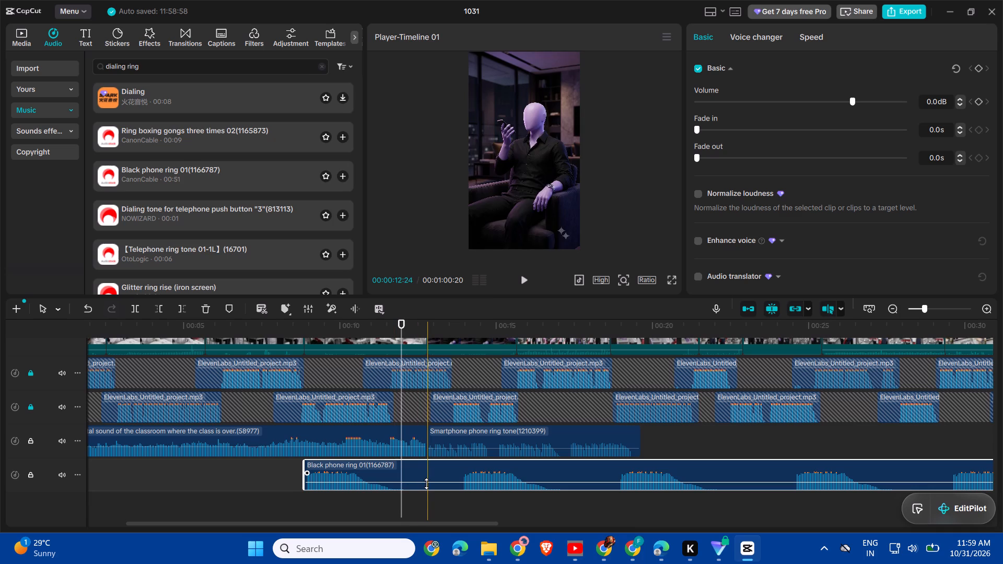
key(ctrl+b)
click(445, 479)
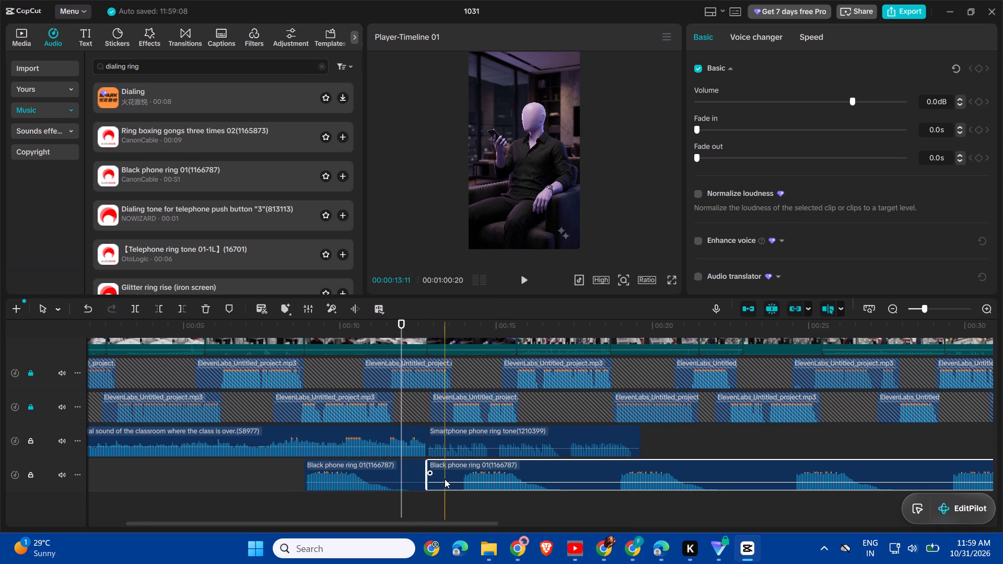
key(Delete)
Play back the passage from the Black phone ring into the smartphone ring tone and raise the ring tone's volume to 3.4 dB.
key(space)
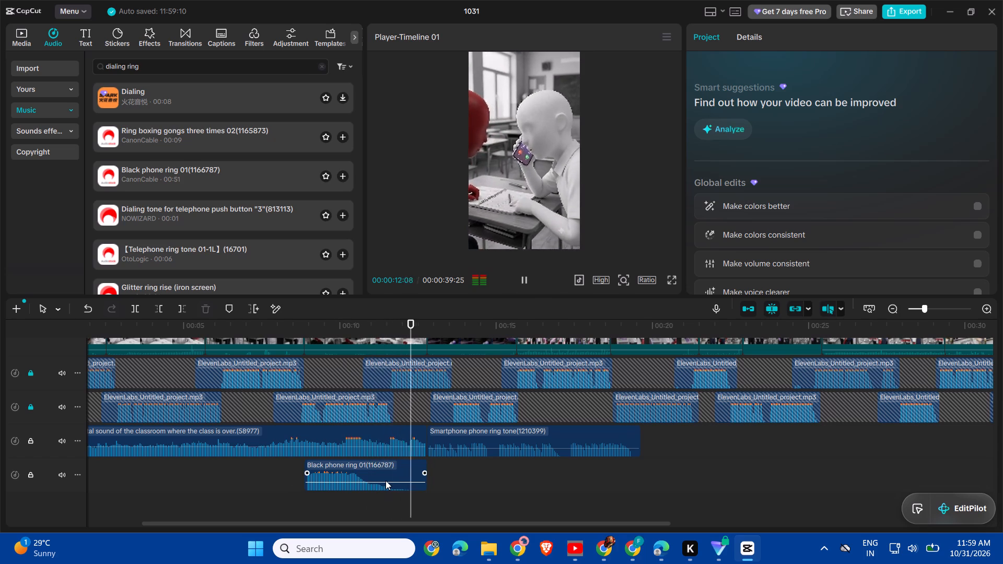
scroll(386, 480, left, 1)
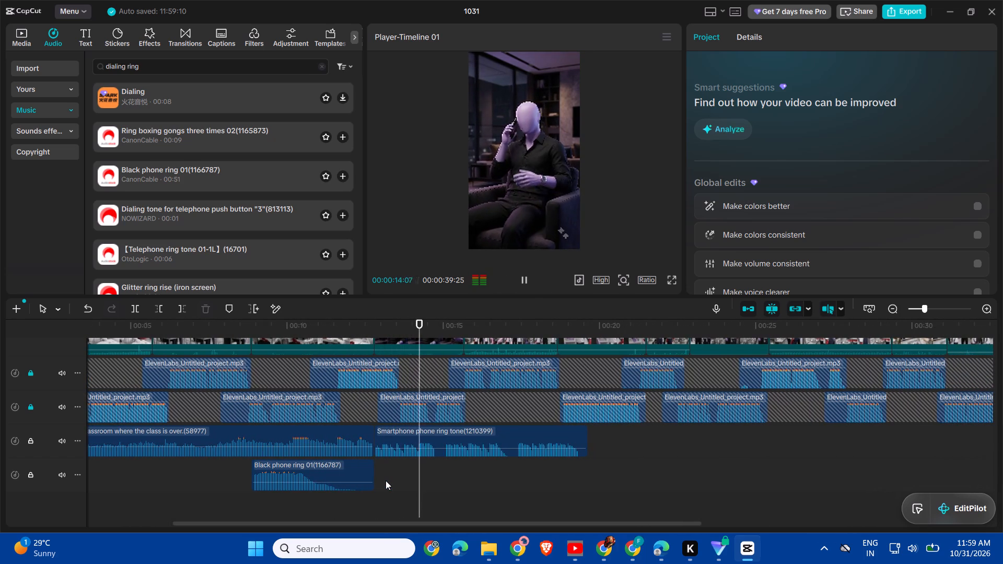
key(space)
scroll(416, 479, up, 1)
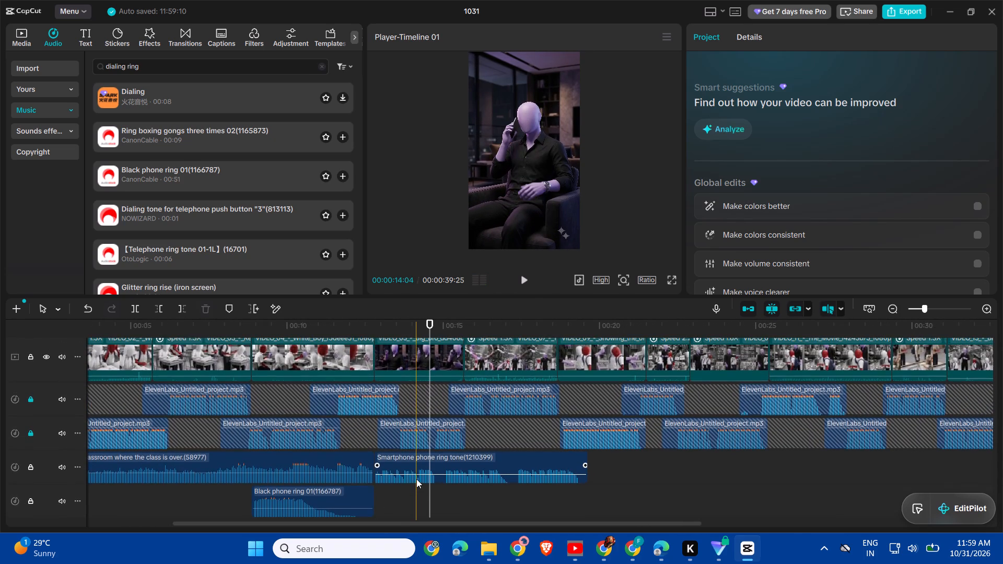
key(space)
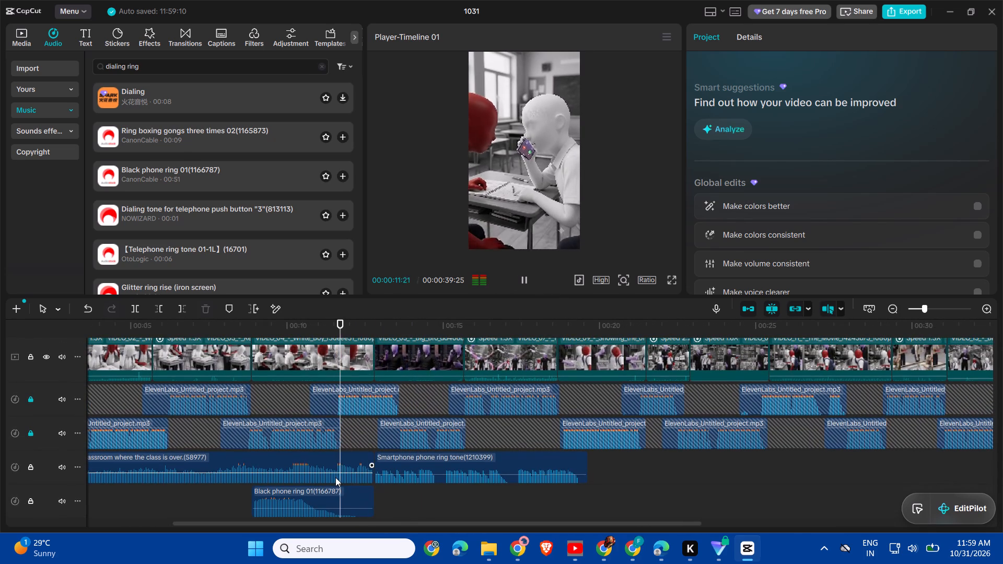
key(space)
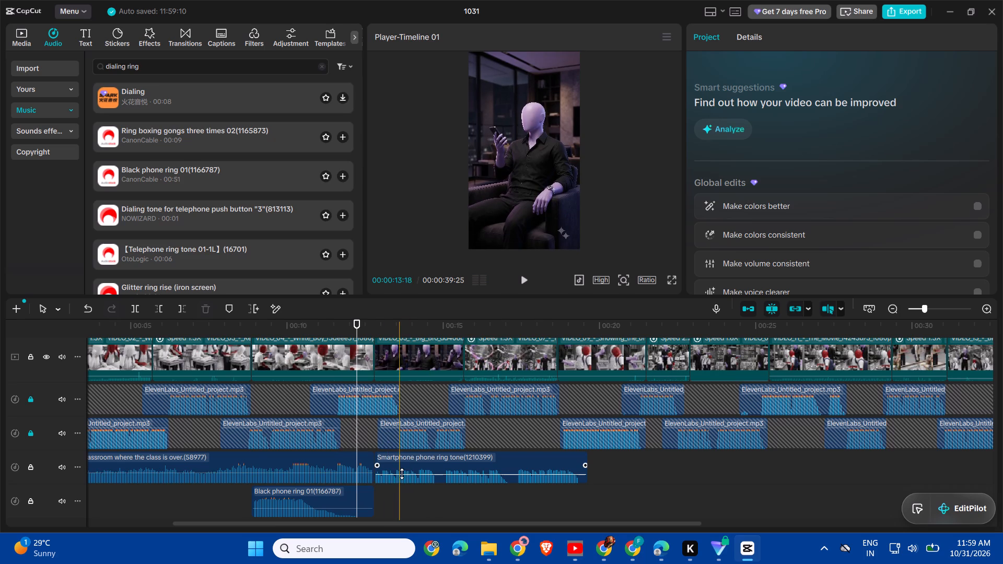
click(402, 474)
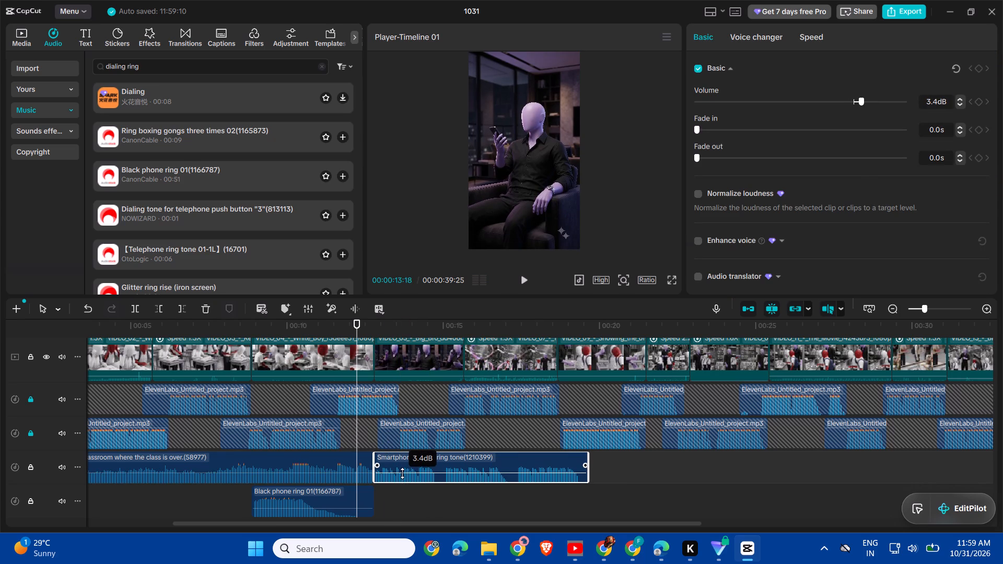
Trim the end of the Black phone ring clip back to the playhead at about 00:00:12:07.
scroll(394, 480, down, 1)
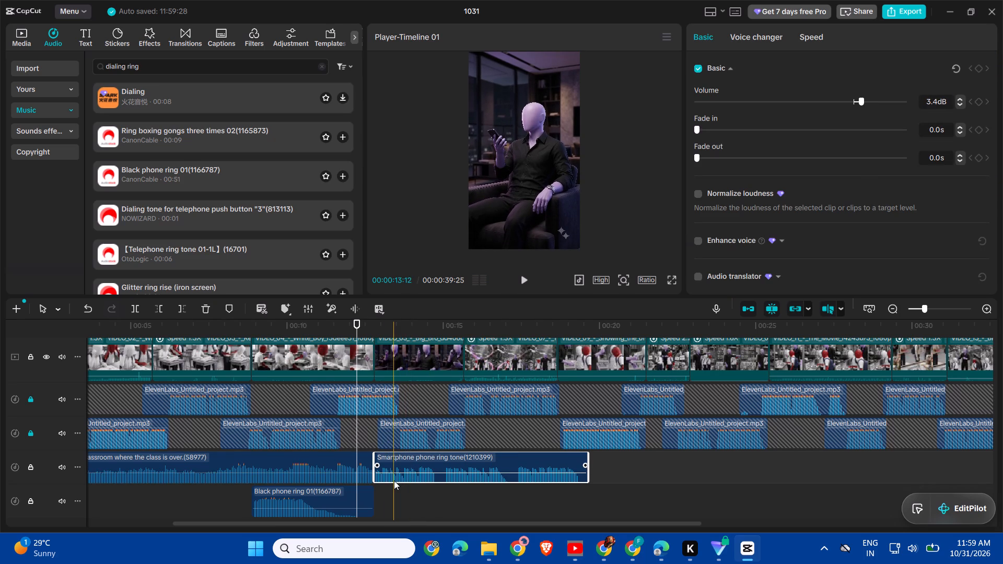
scroll(394, 480, down, 1)
drag(373, 466, 365, 465)
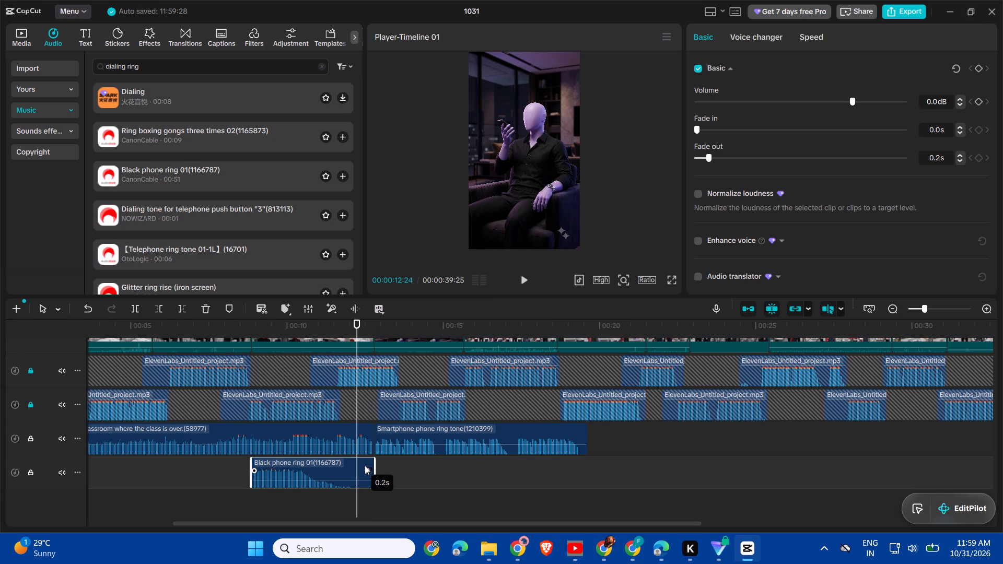
drag(365, 465, 375, 461)
drag(375, 461, 358, 462)
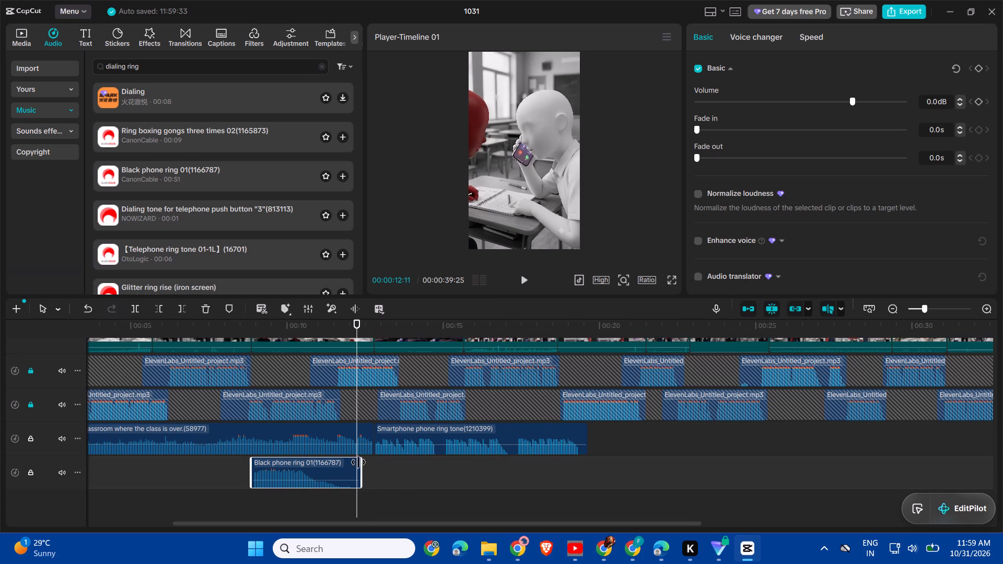
drag(358, 462, 357, 463)
Move the Smartphone phone ring tone clip onto the Black phone ring's track, directly after that clip, and play the result.
drag(402, 436, 387, 473)
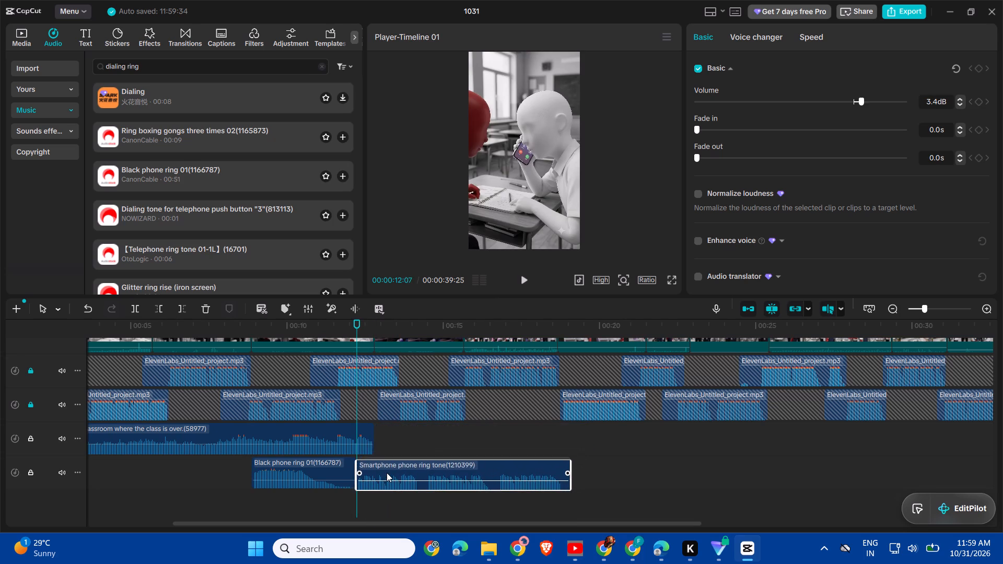
drag(387, 473, 387, 471)
key(space)
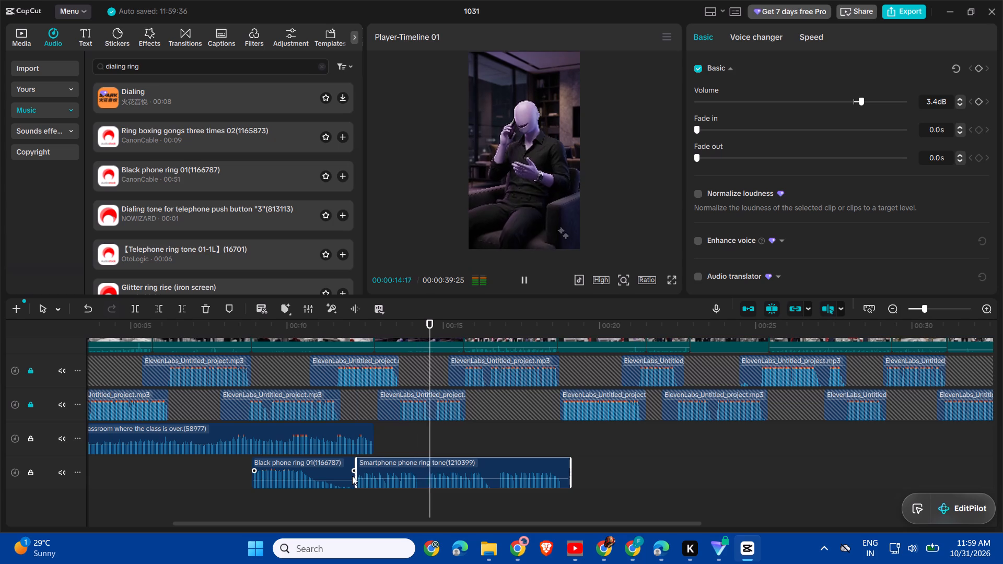
key(space)
Shift the Smartphone phone ring tone clip along its track to start with VIDEO_05 at 00:00:12:24, and play the passage.
drag(366, 468, 376, 468)
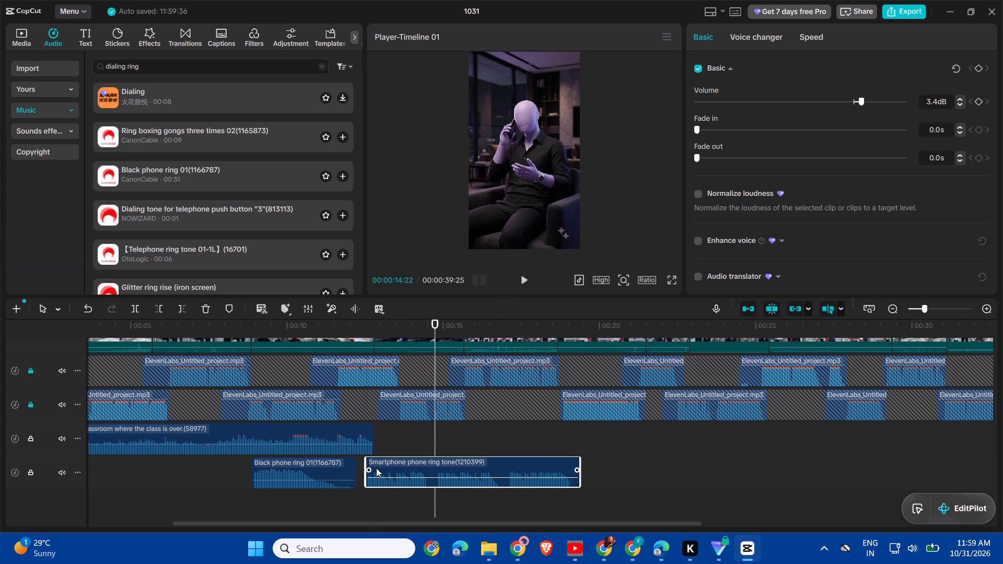
drag(376, 468, 381, 466)
key(space)
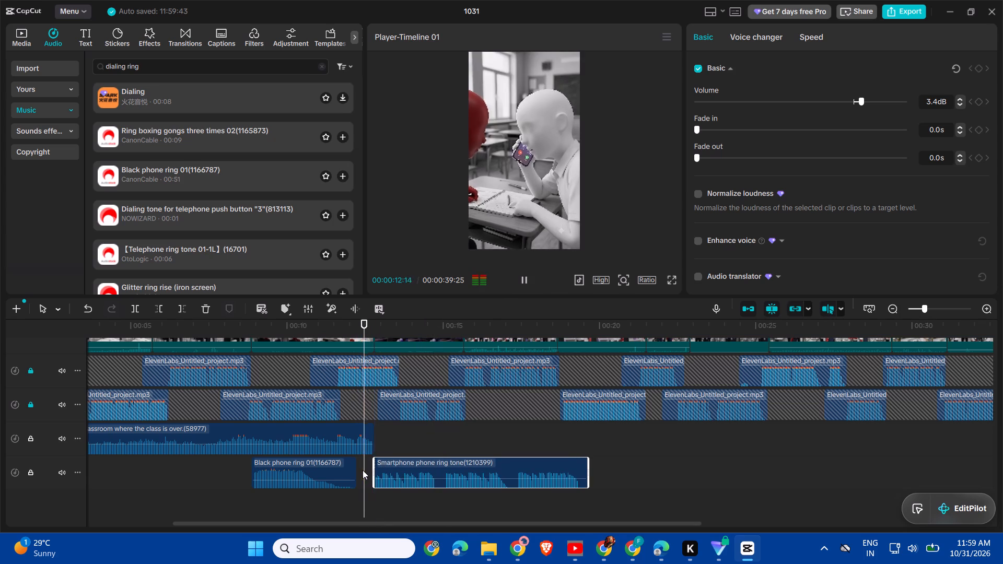
key(space)
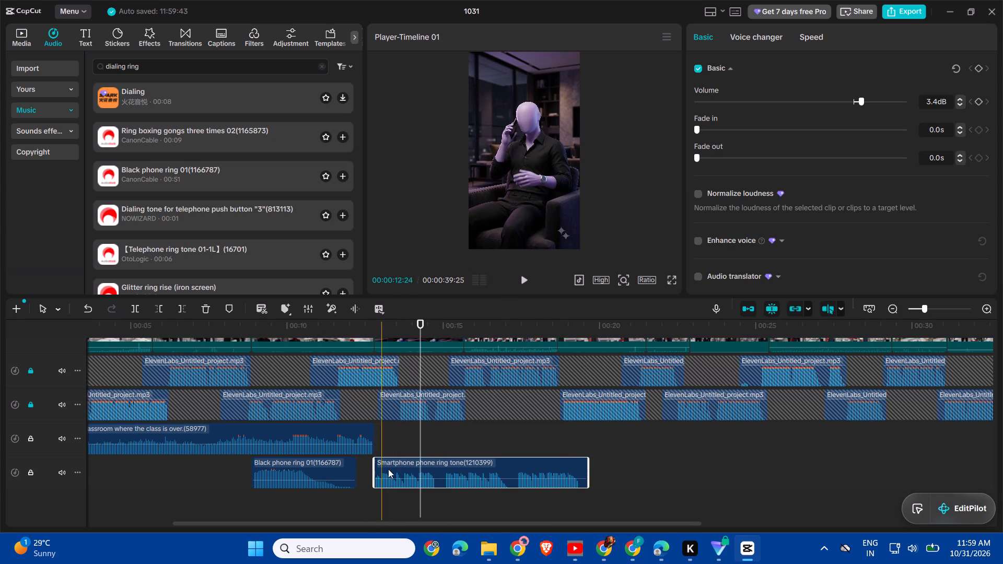
Split the Smartphone phone ring tone clip at about 00:00:13:18, delete the part after the cut, and play the following passage.
key(ctrl+b)
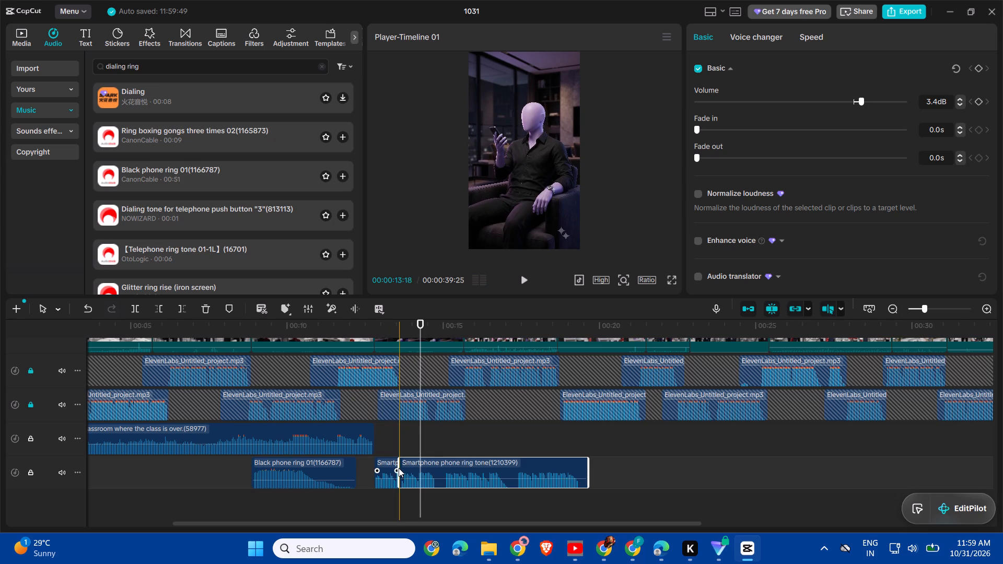
click(416, 467)
key(Delete)
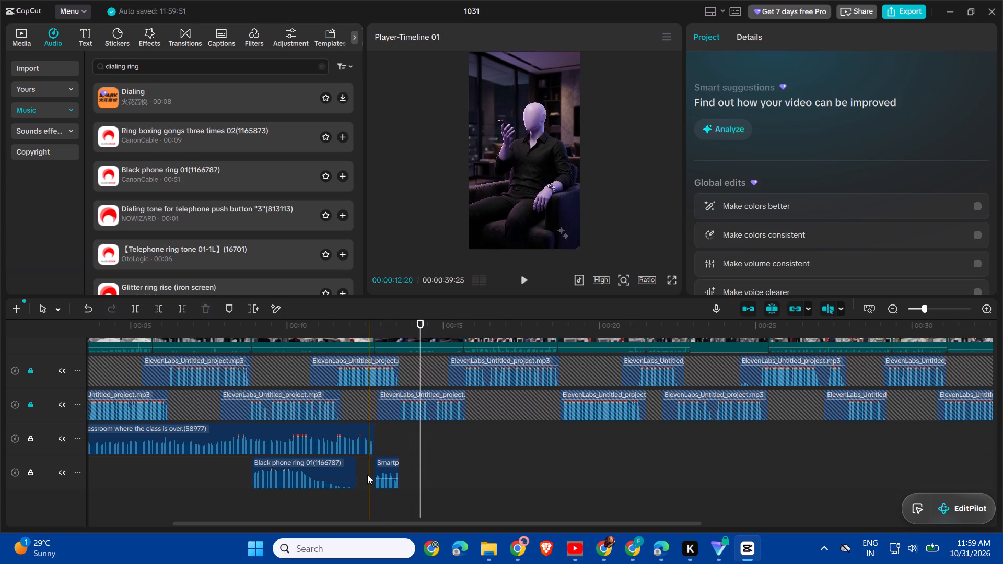
key(space)
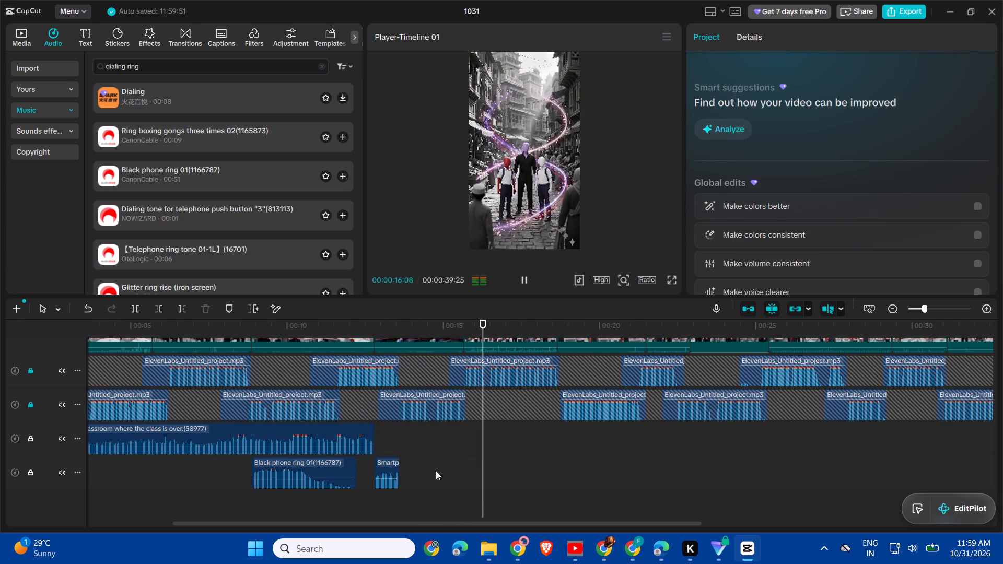
key(space)
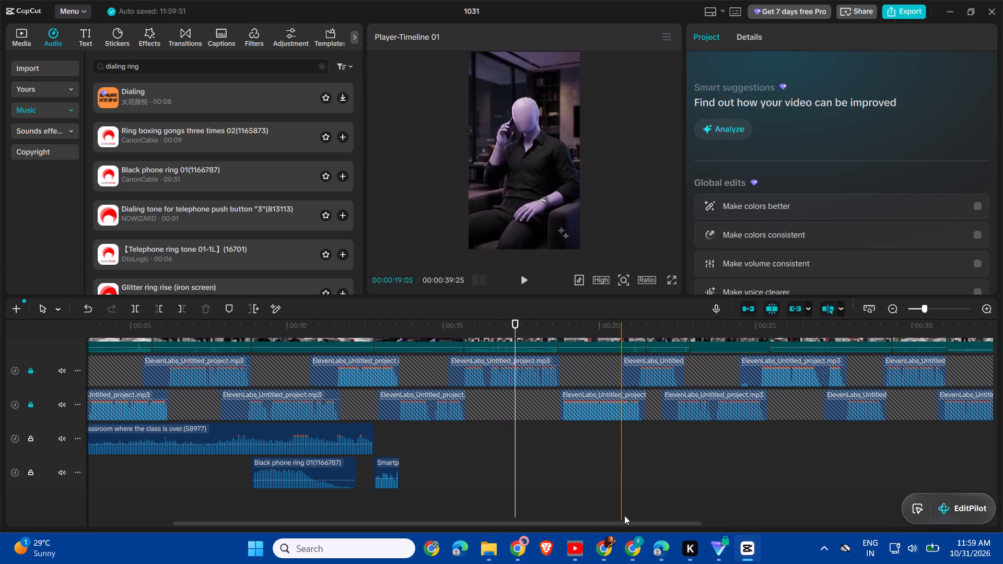
Copy "Magical transition whoosh" from scene 07 of the Keep note in Chrome and search CapCut's music library for it.
click(609, 554)
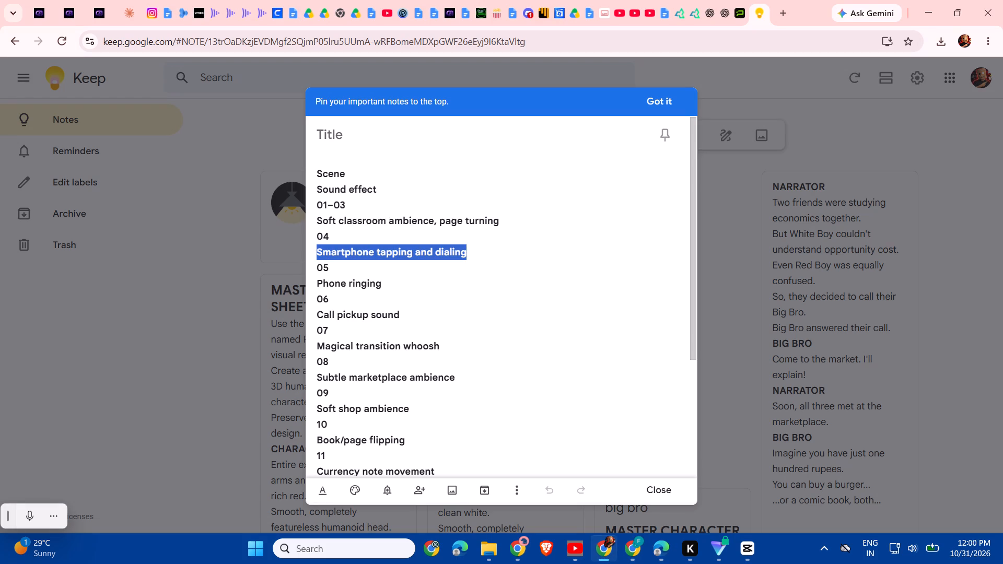
drag(318, 345, 403, 345)
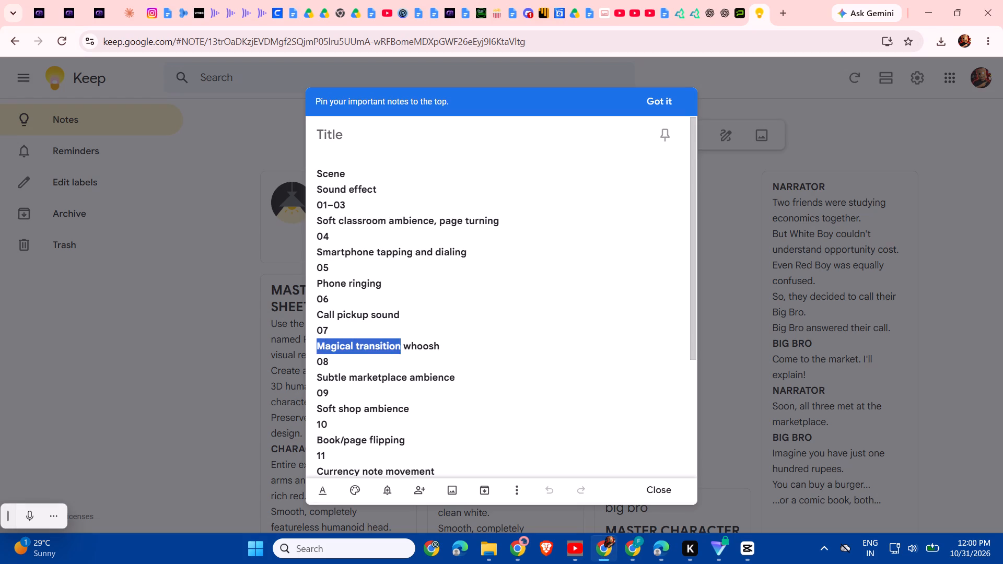
drag(403, 345, 445, 343)
key(ctrl+c)
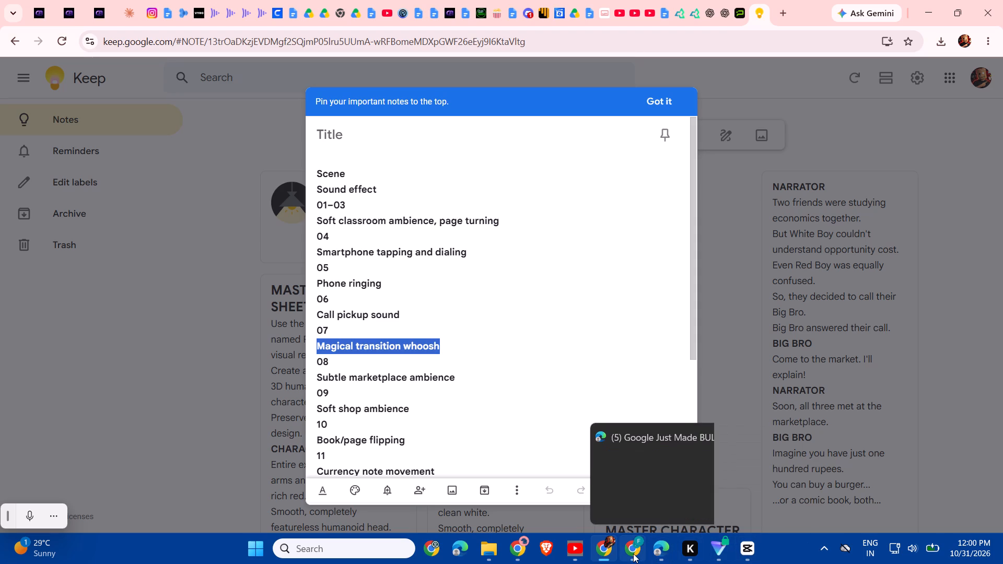
click(749, 548)
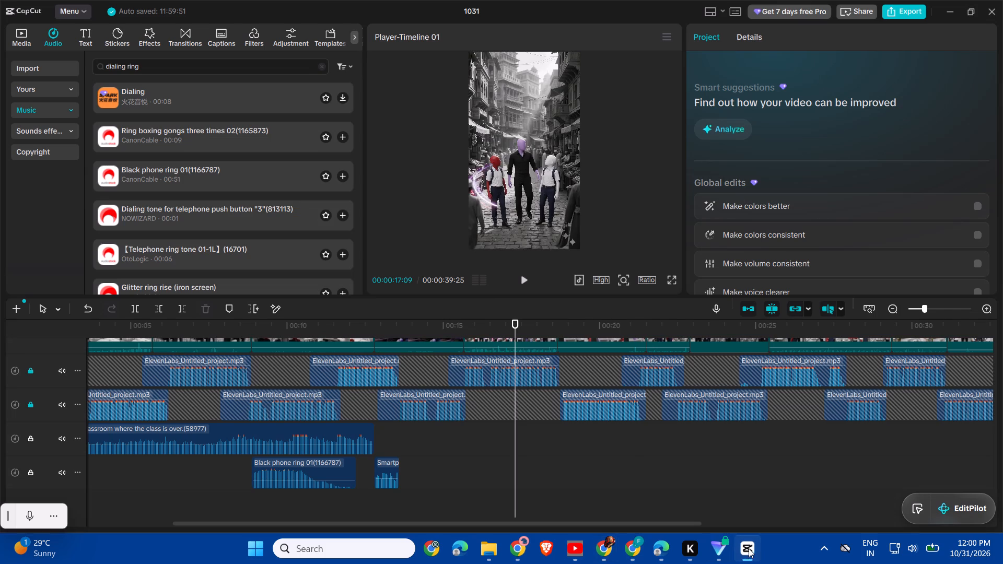
triple_click(243, 64)
key(ctrl+v)
key(Return)
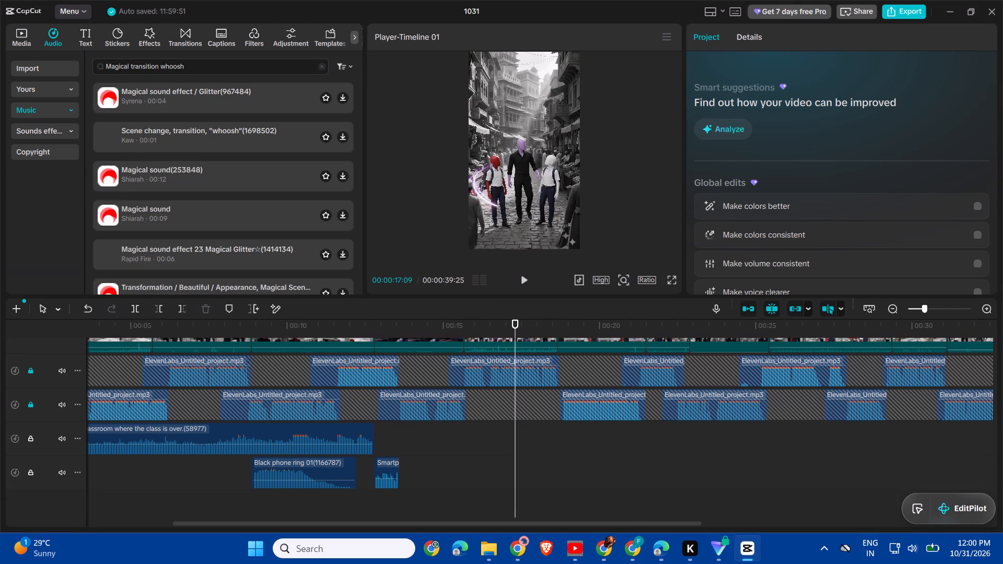
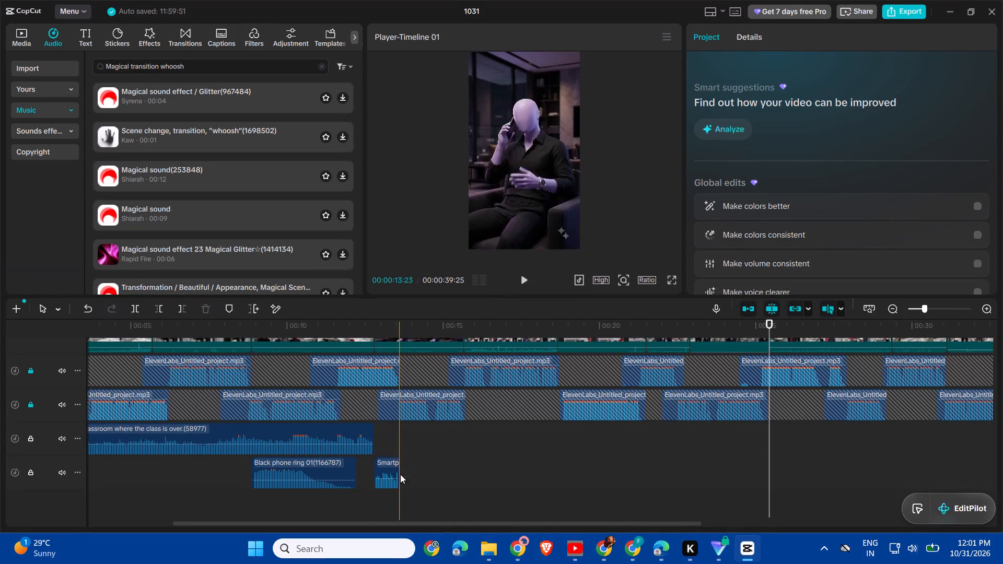
Place Magical sound effect / Glitter(967484) on the classroom ambience track at about 00:00:15:20, where scene 07 starts, and play the passage.
key(space)
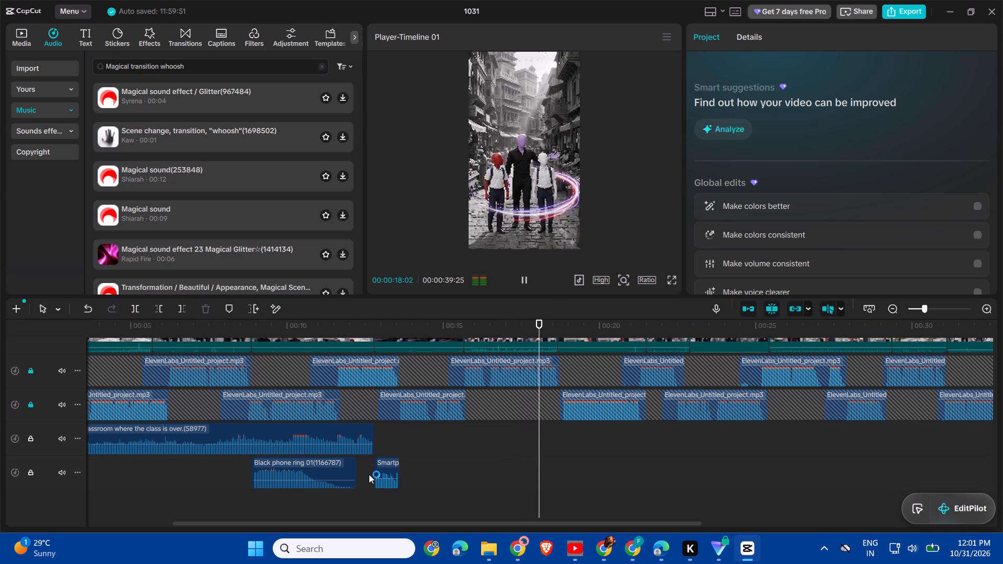
key(space)
key(space)
key(space)
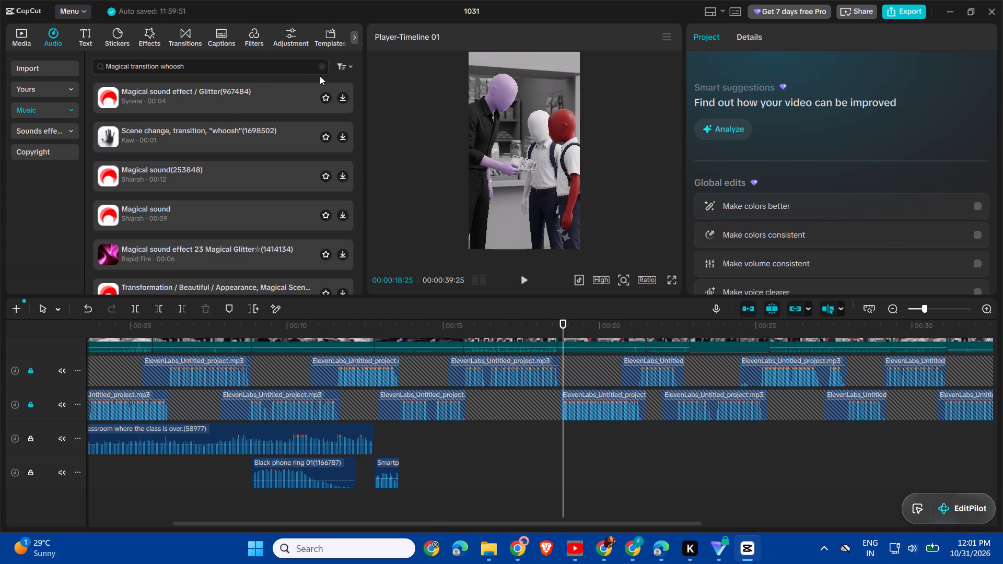
double_click(230, 98)
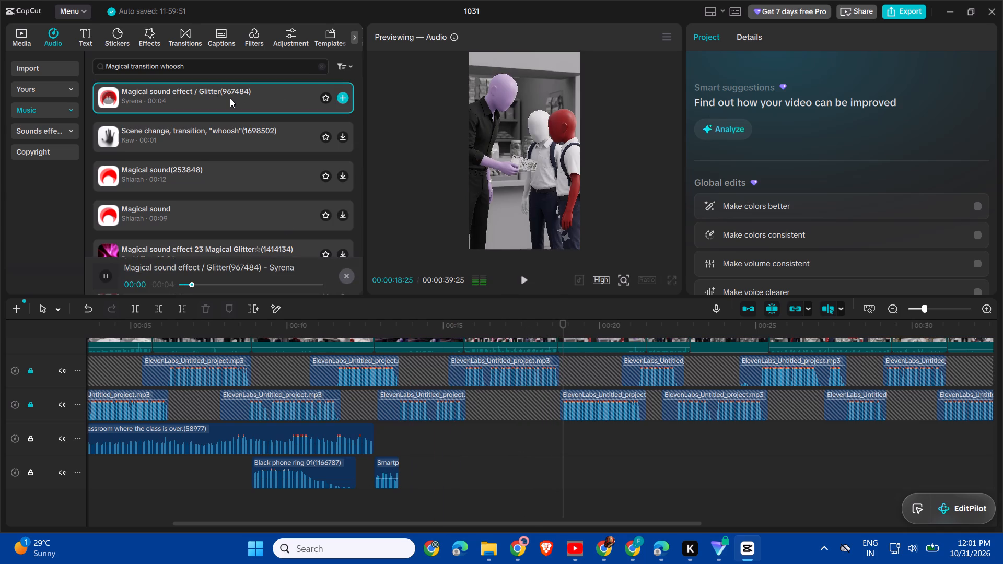
drag(214, 98, 459, 416)
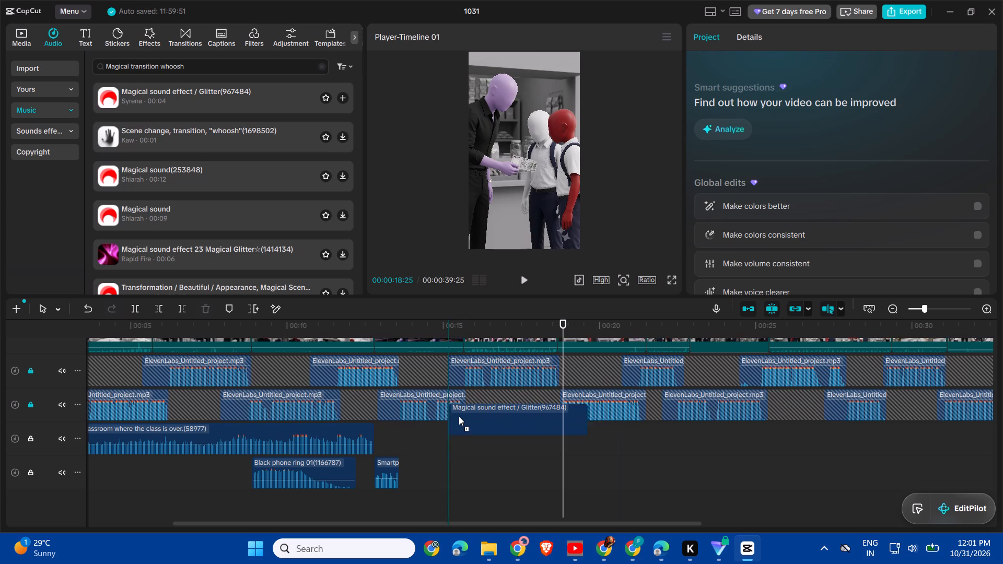
drag(459, 416, 467, 416)
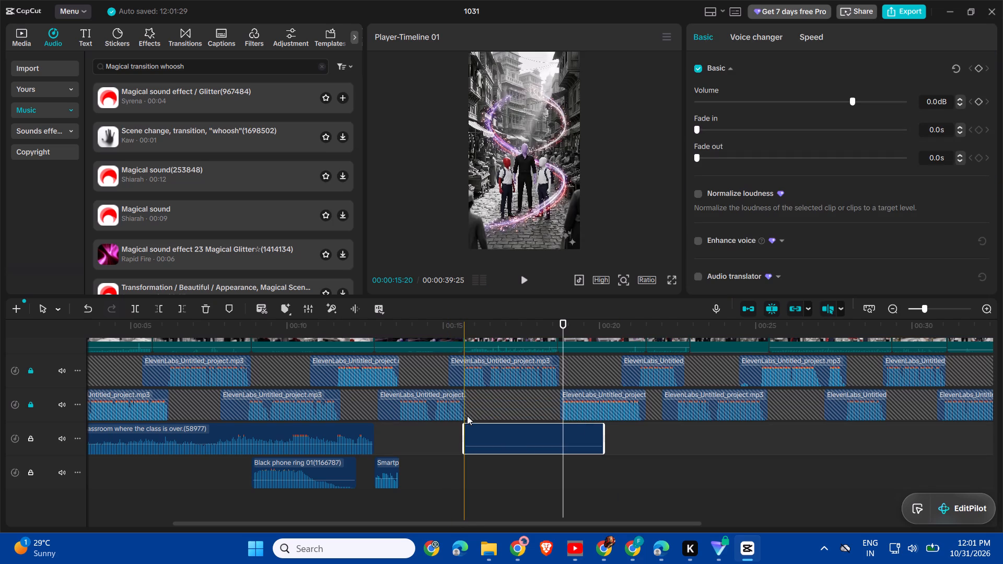
key(space)
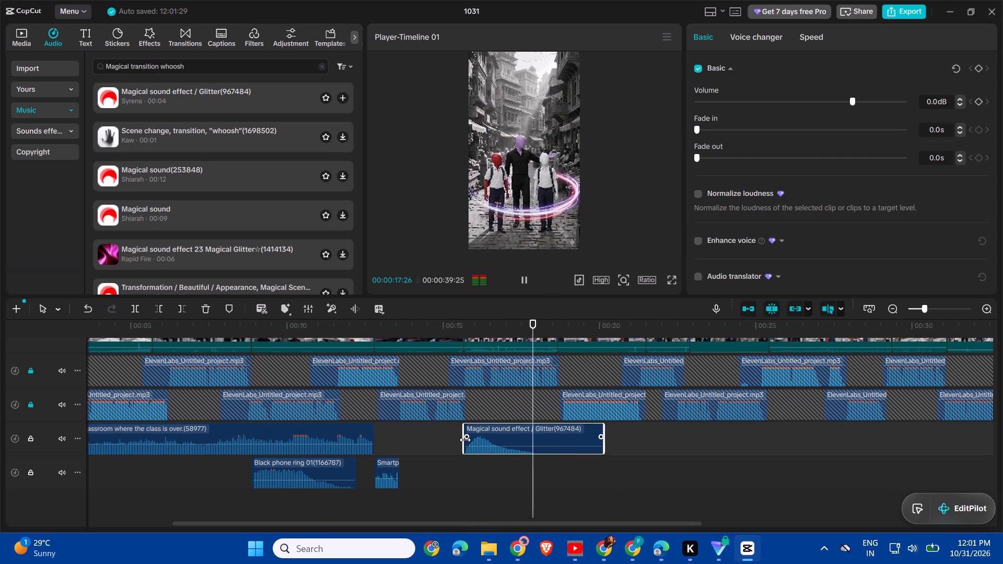
key(space)
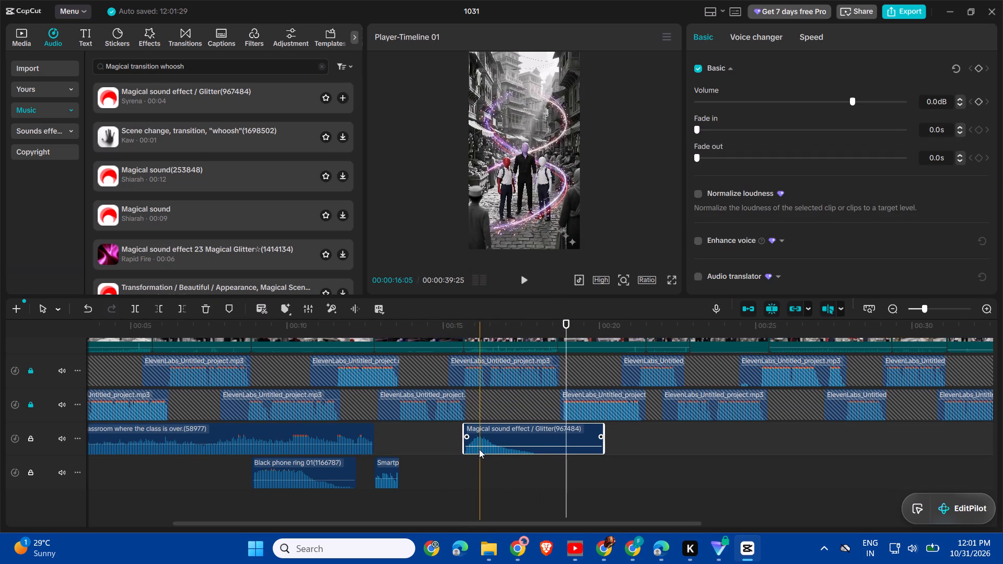
Raise the Magical sound effect clip's volume to 1.3 dB and play the passage from just before it.
click(483, 444)
click(483, 446)
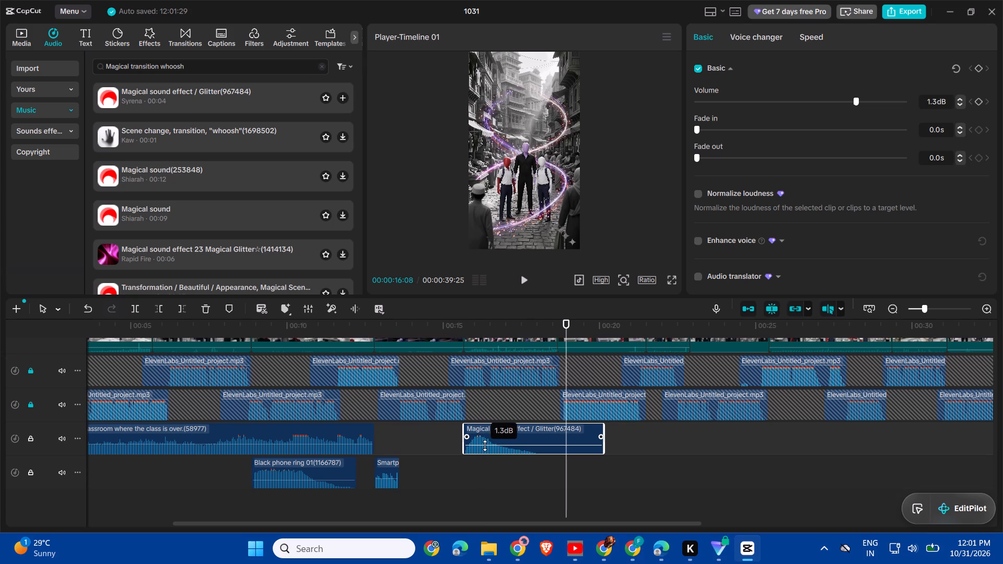
key(space)
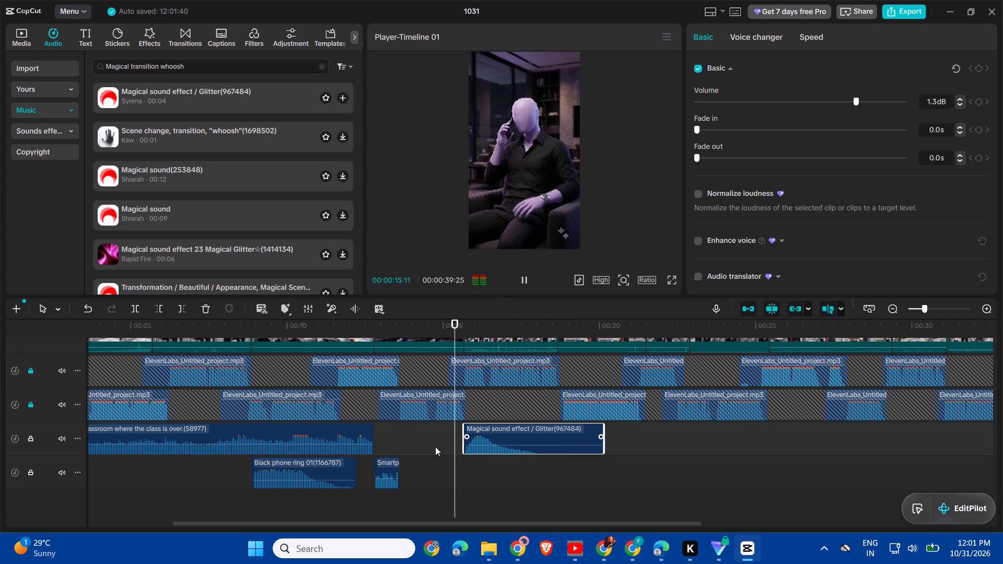
scroll(435, 446, left, 1)
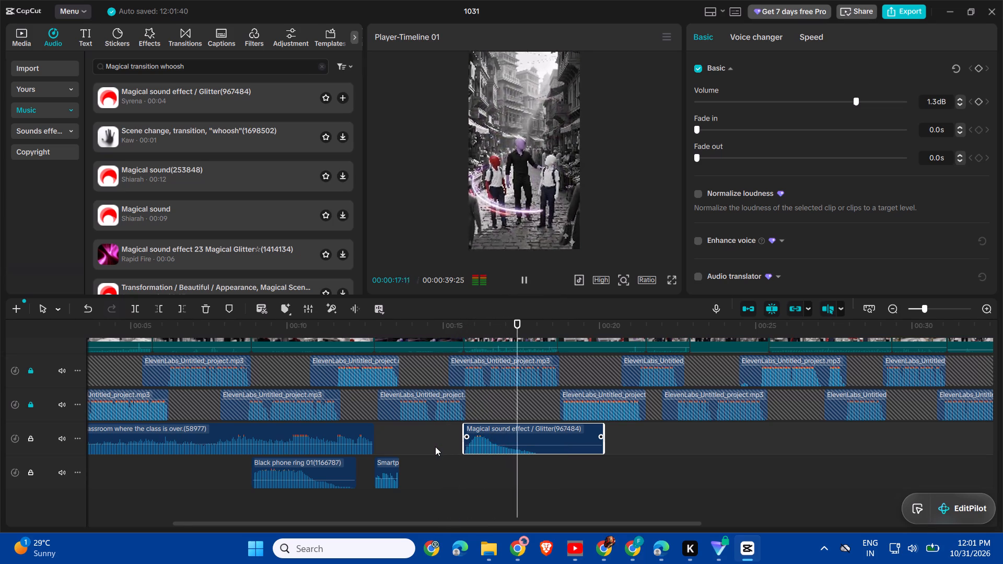
scroll(435, 446, left, 1)
key(space)
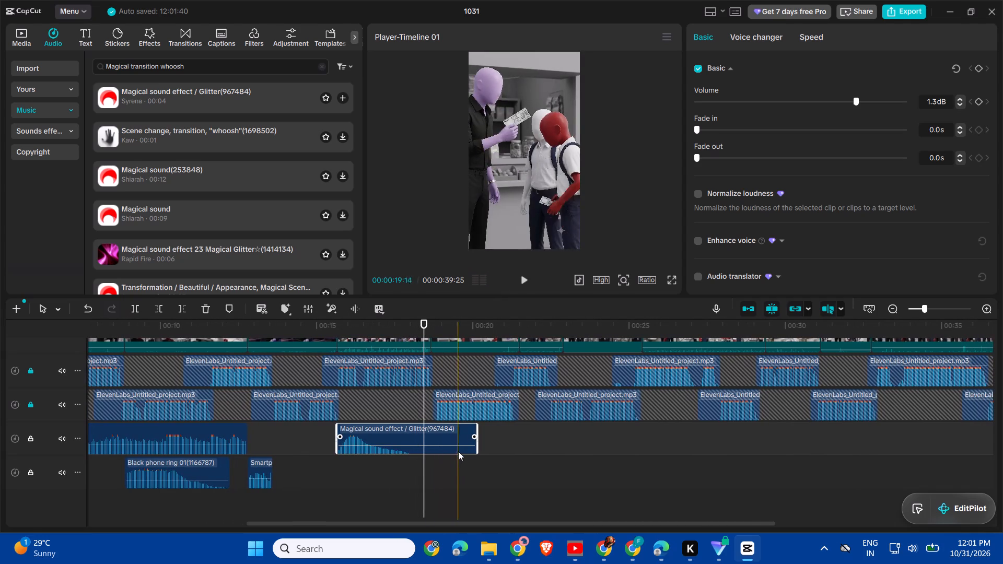
Trim the end of the Magical sound effect clip back to about 00:00:18, and play the following passage.
drag(479, 448, 441, 457)
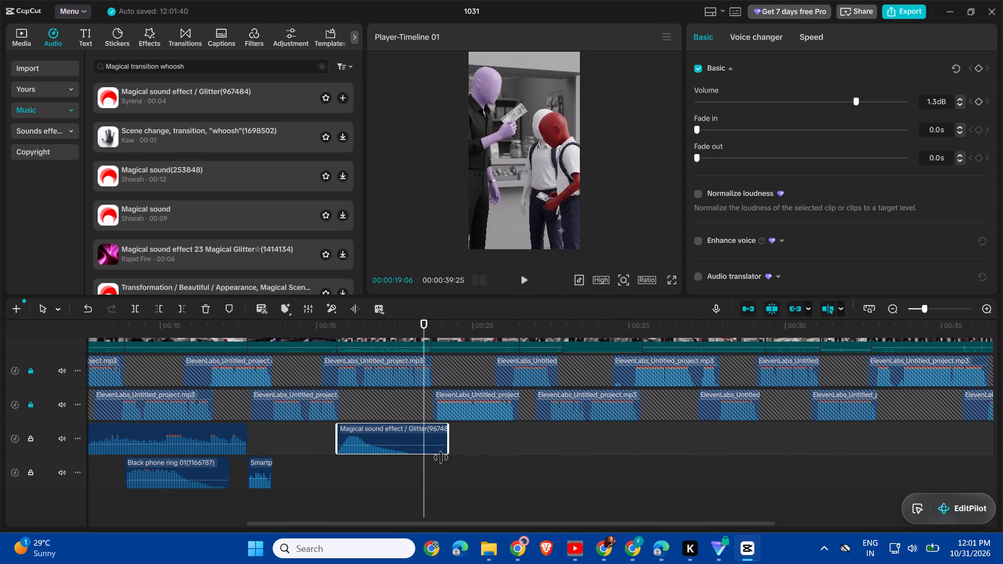
drag(441, 457, 409, 460)
key(space)
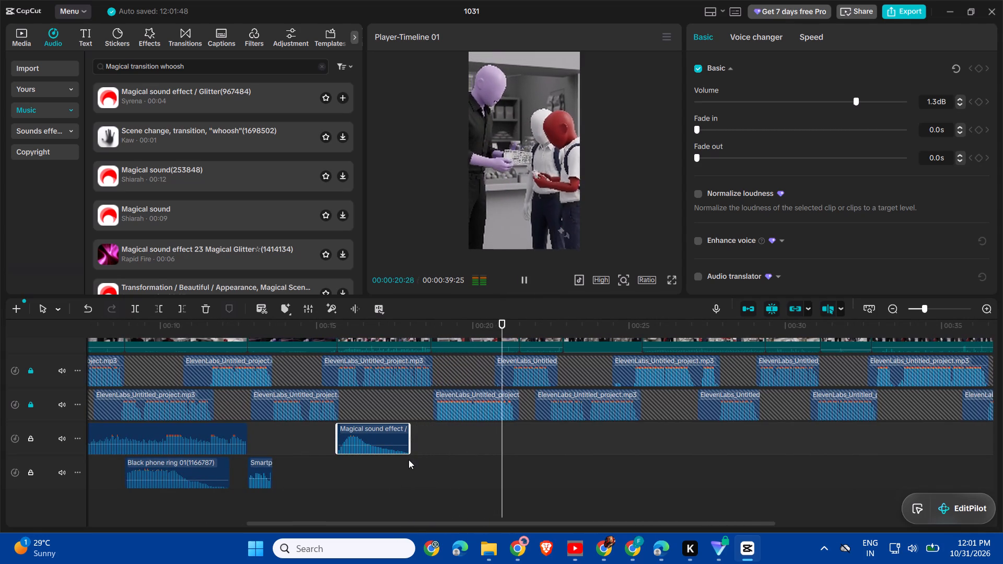
key(space)
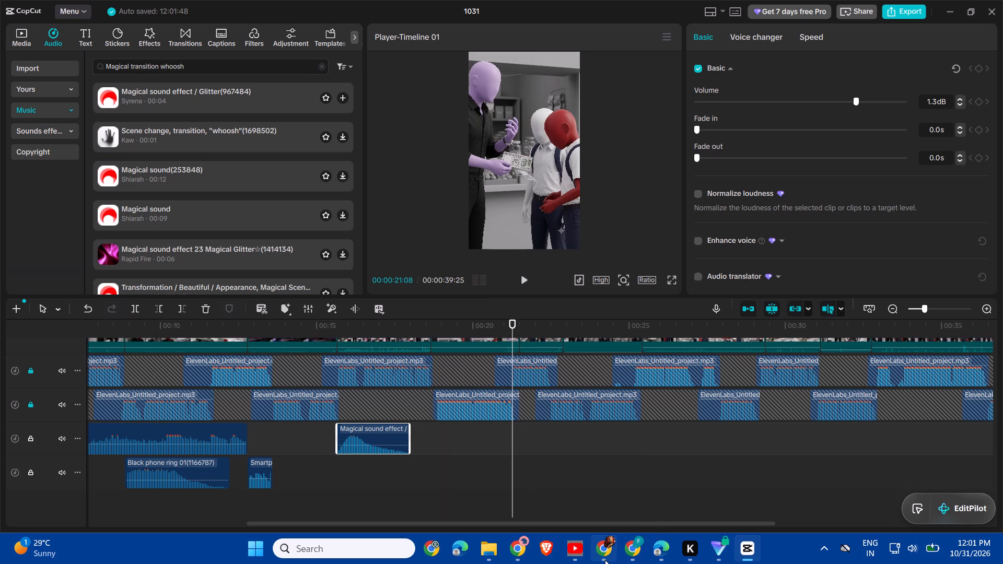
Copy "Subtle marketplace ambience" from scene 08 of the Keep note in Chrome, search CapCut's music library for it, and preview the first result.
click(605, 560)
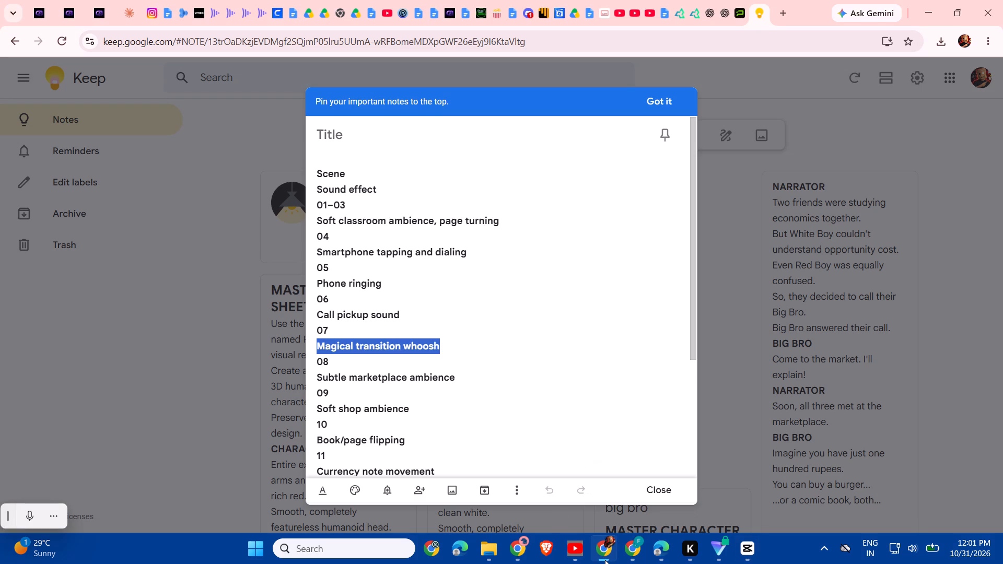
drag(459, 381, 318, 378)
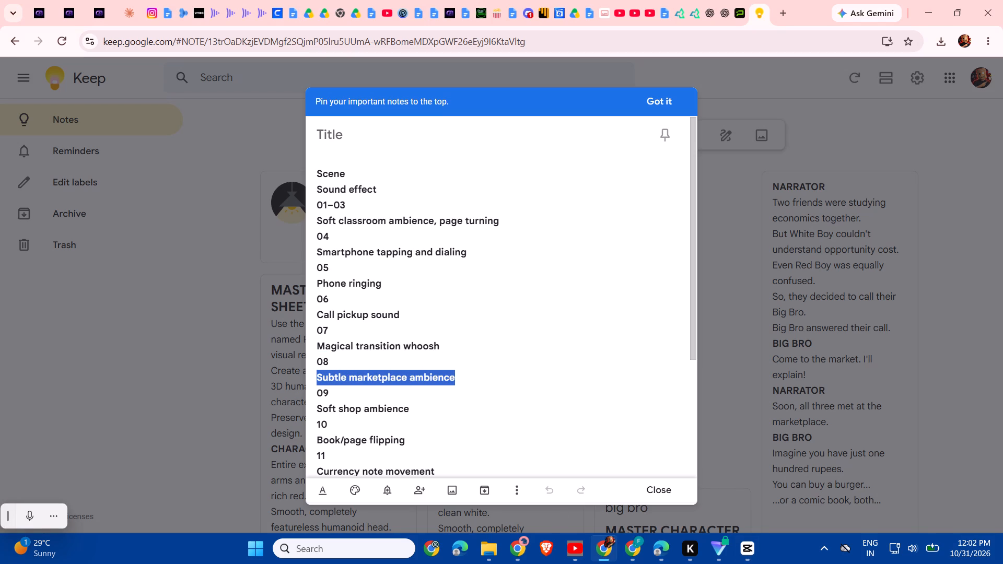
key(ctrl+c)
click(752, 549)
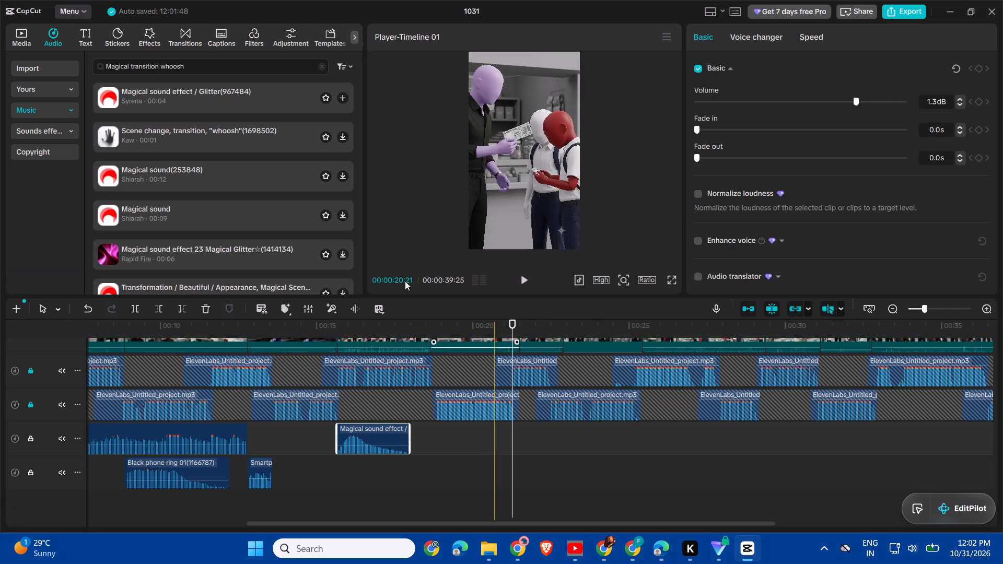
triple_click(227, 65)
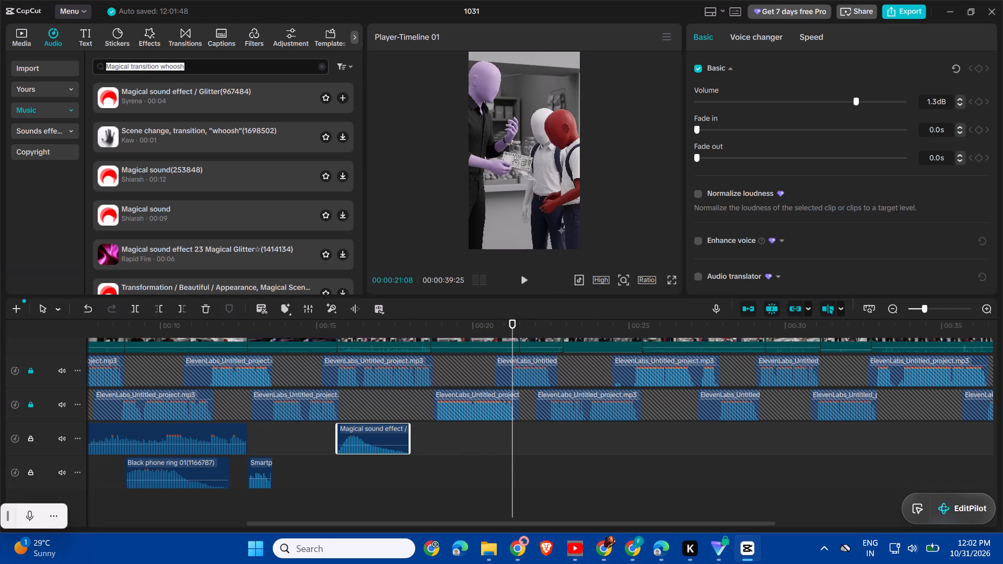
key(ctrl+v)
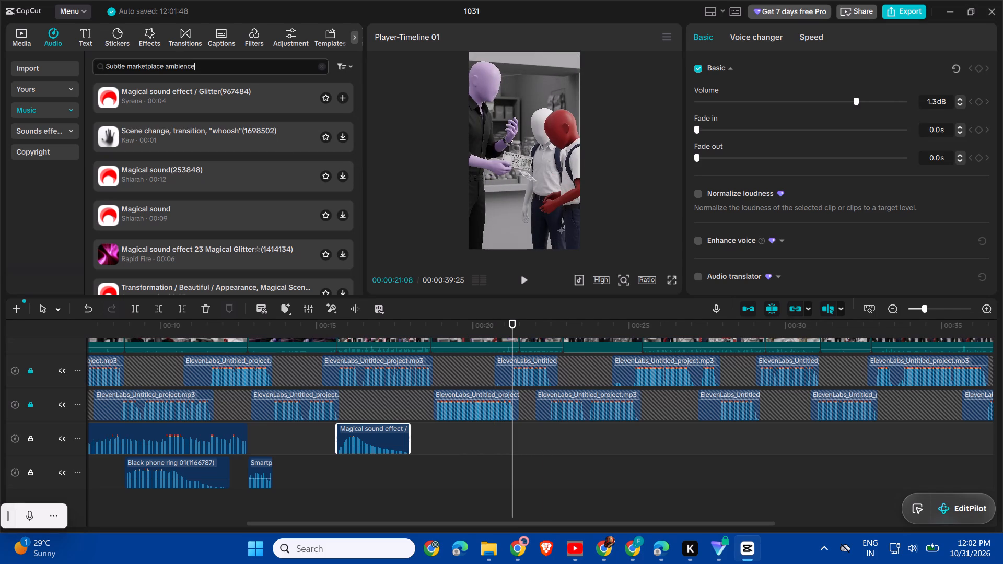
key(Return)
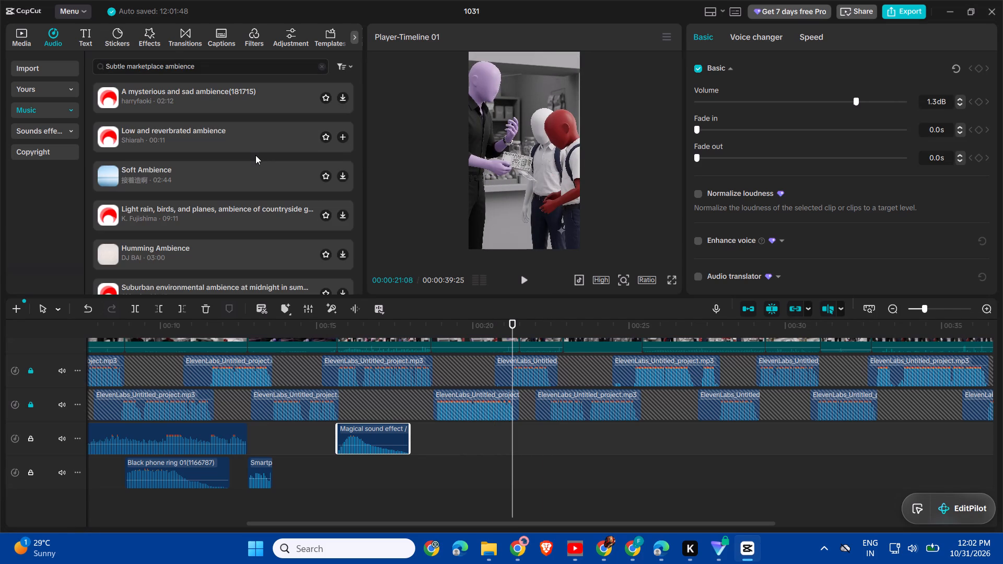
triple_click(221, 100)
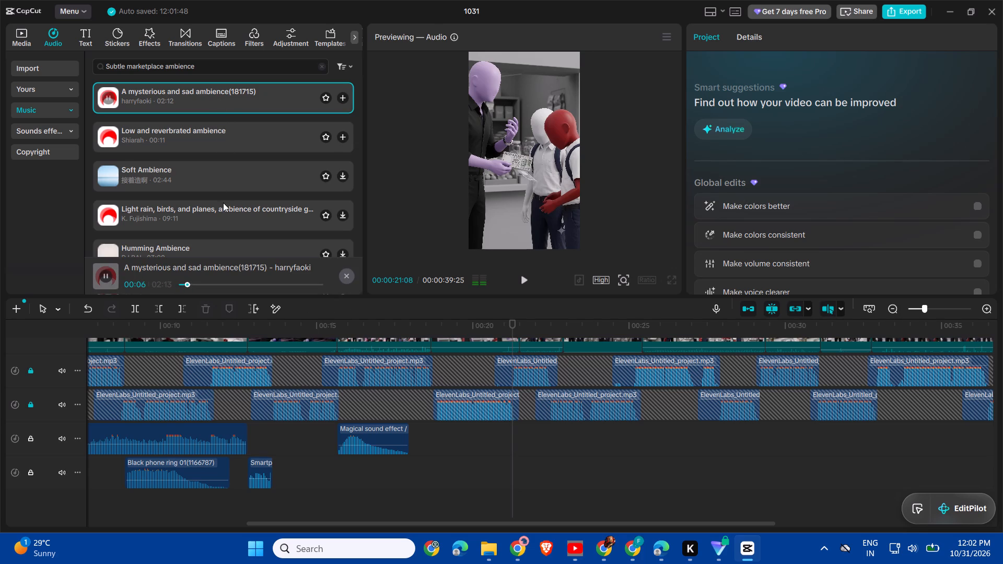
Shorten the music library search to "marketplace ambience" and run it.
click(127, 66)
key(BackSpace)
key(BackSpace)
key(BackSpace)
key(BackSpace)
key(BackSpace)
key(BackSpace)
key(BackSpace)
key(BackSpace)
key(BackSpace)
key(BackSpace)
key(BackSpace)
key(BackSpace)
key(BackSpace)
key(Return)
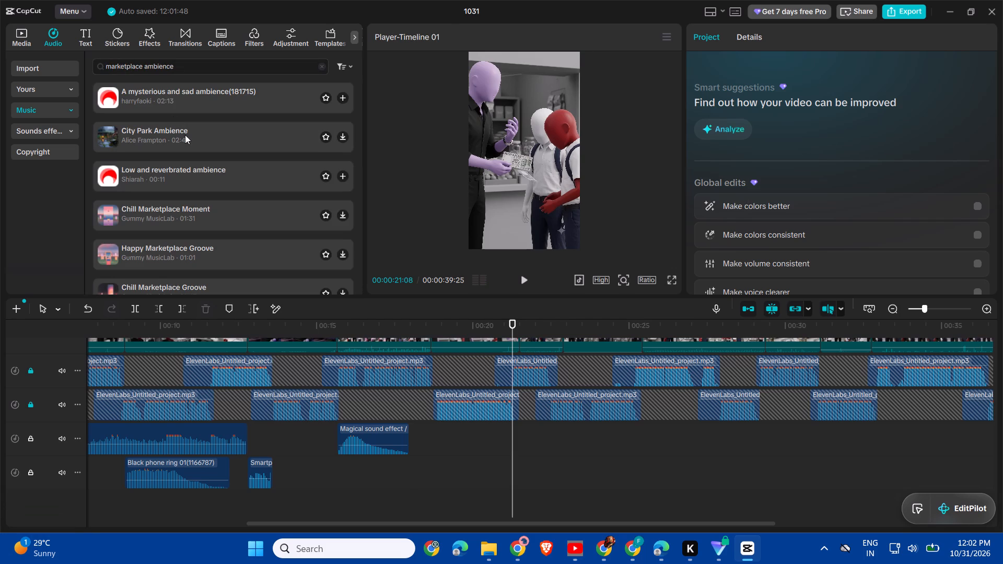
Preview City Park Ambience, Chill Marketplace Moment, Chill Marketplace Groove, the suburban midnight ambience and the countryside light-rain ambience from the marketplace ambience results.
double_click(185, 135)
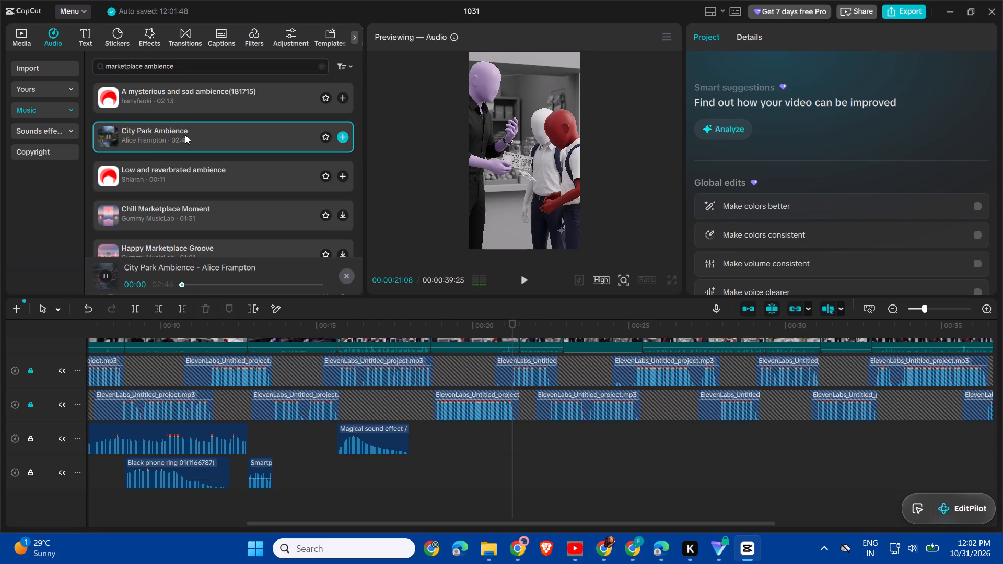
double_click(233, 212)
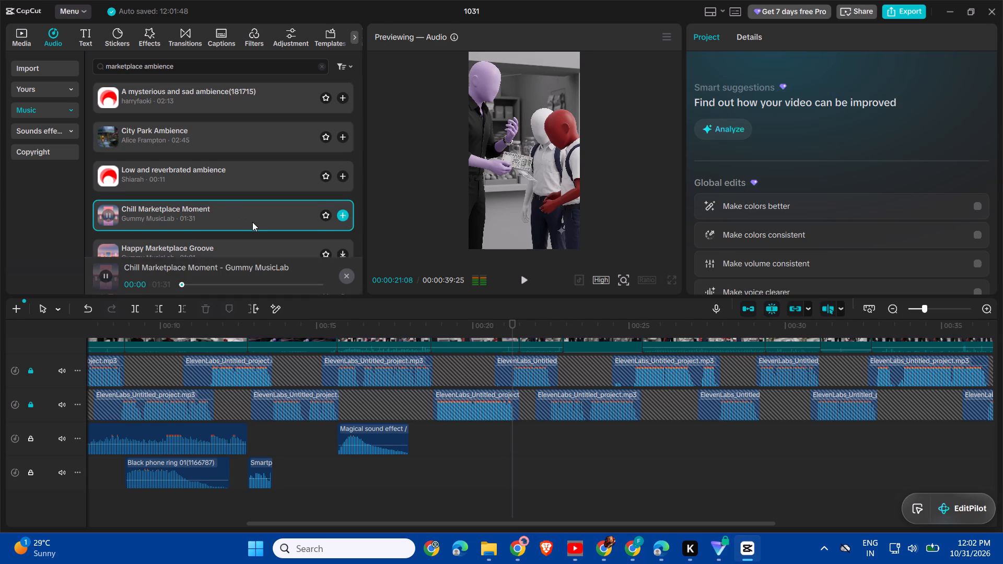
scroll(252, 222, down, 1)
double_click(252, 222)
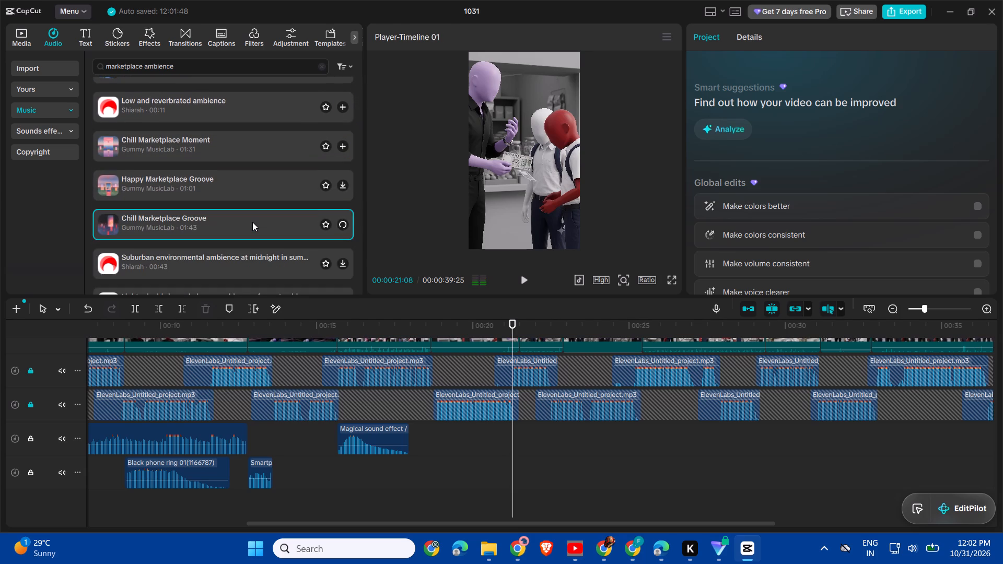
scroll(252, 222, down, 1)
double_click(240, 216)
scroll(240, 216, down, 1)
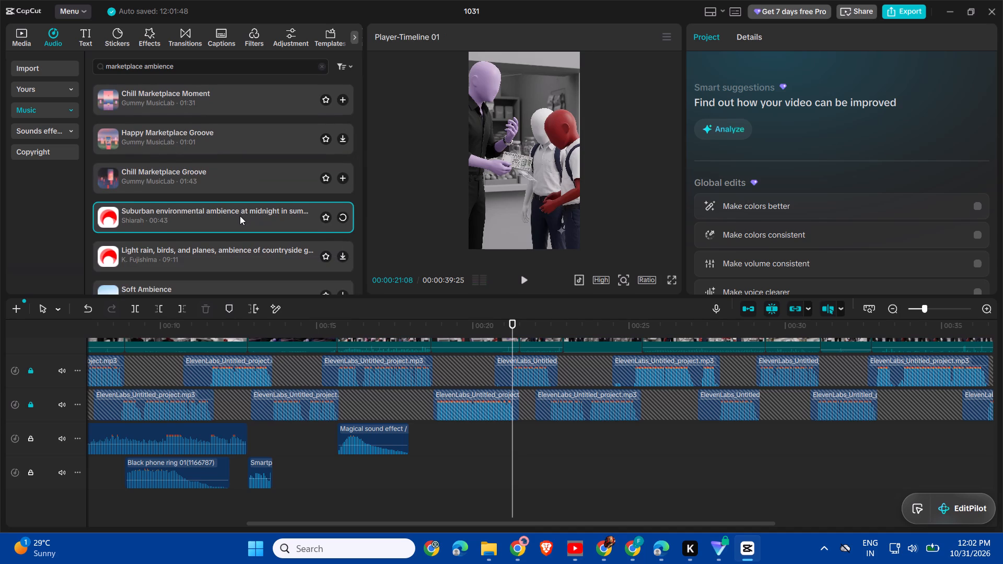
scroll(240, 216, down, 1)
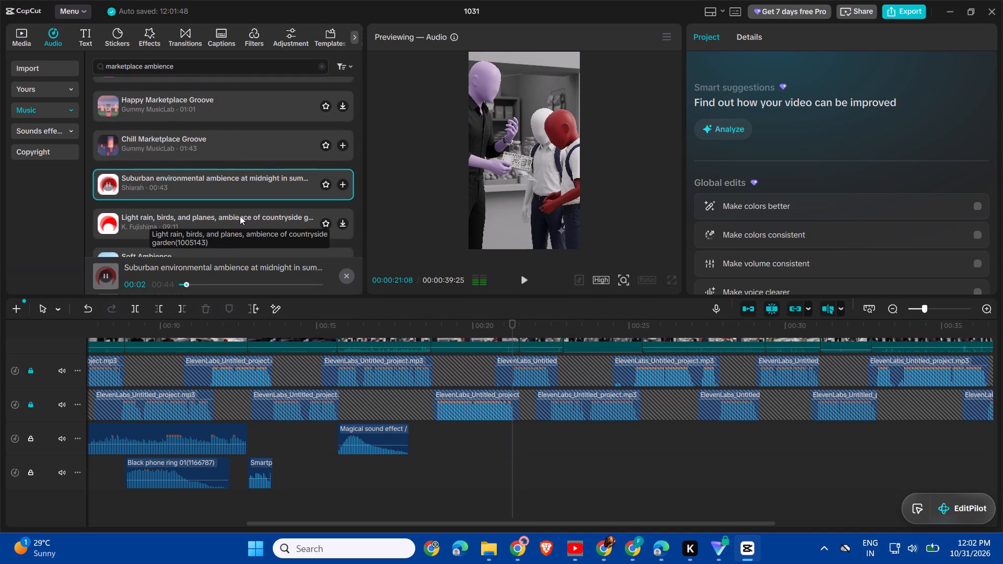
double_click(240, 216)
scroll(240, 216, down, 1)
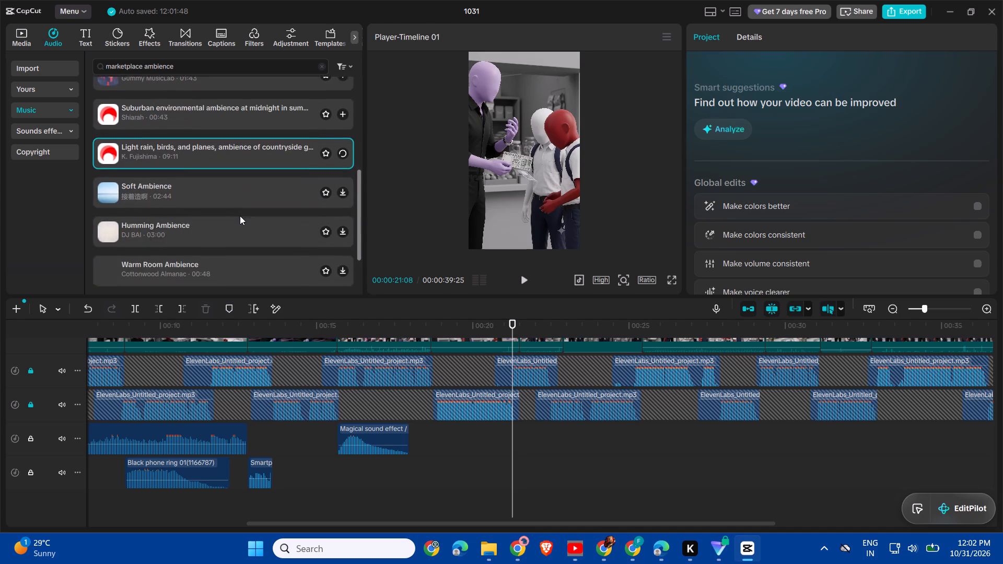
Look further through the marketplace ambience results and preview "Ambience that makes you feel the infinite universe".
scroll(240, 216, down, 2)
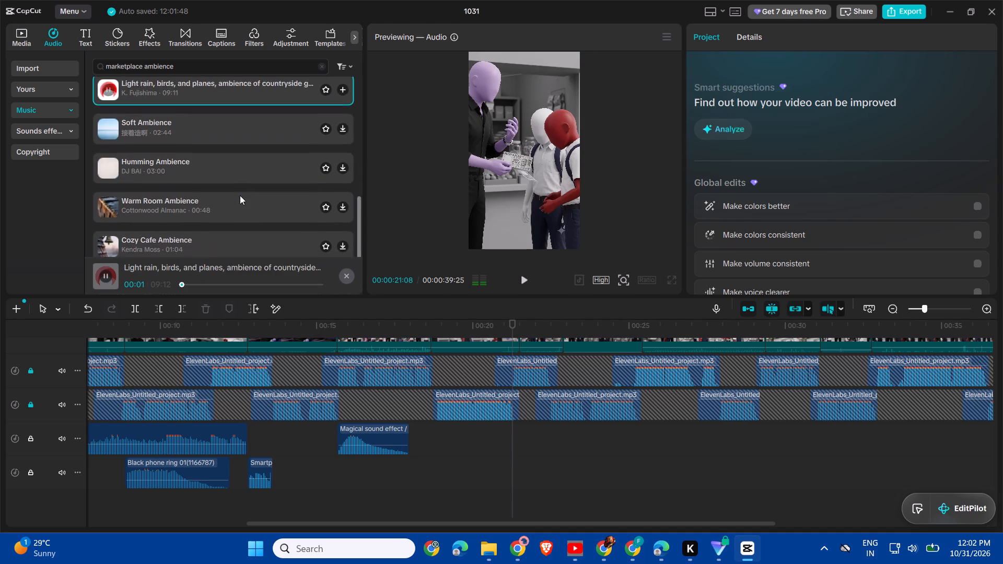
scroll(240, 195, down, 1)
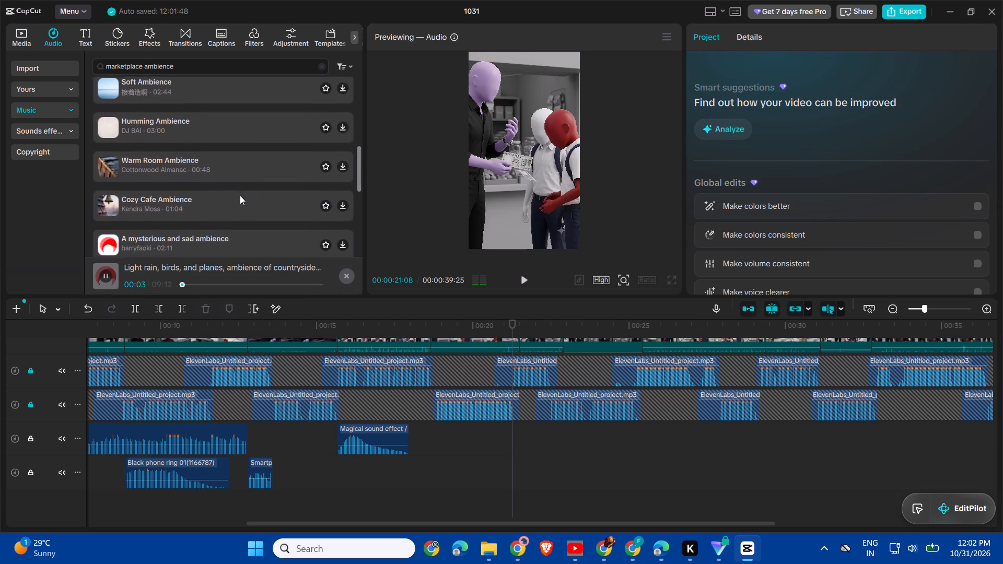
scroll(240, 195, down, 2)
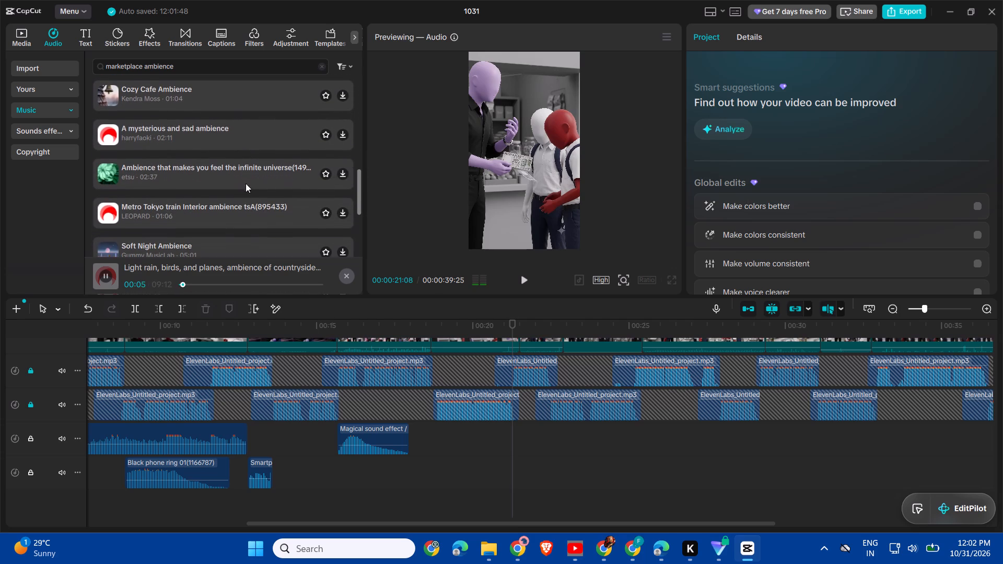
double_click(251, 171)
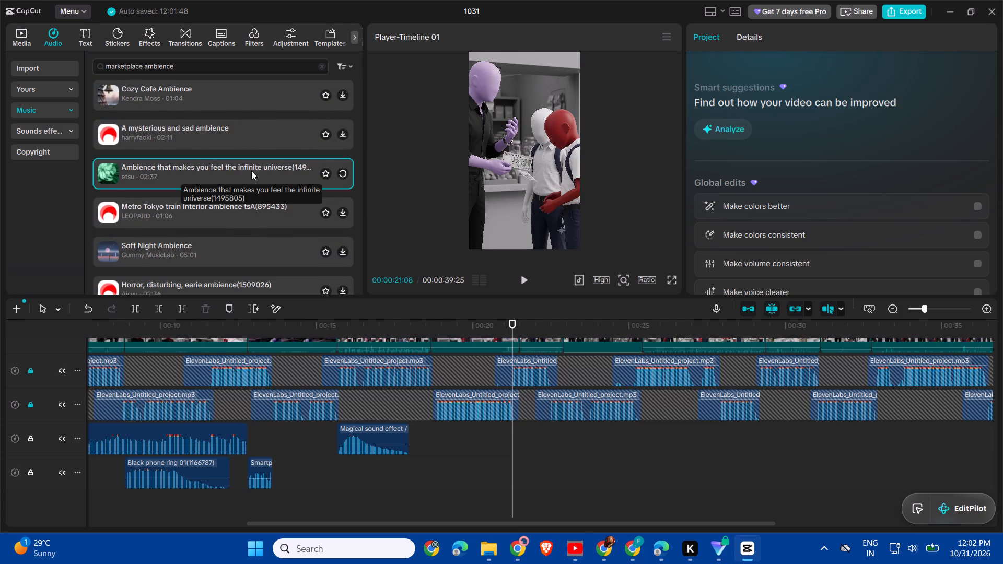
scroll(251, 171, down, 1)
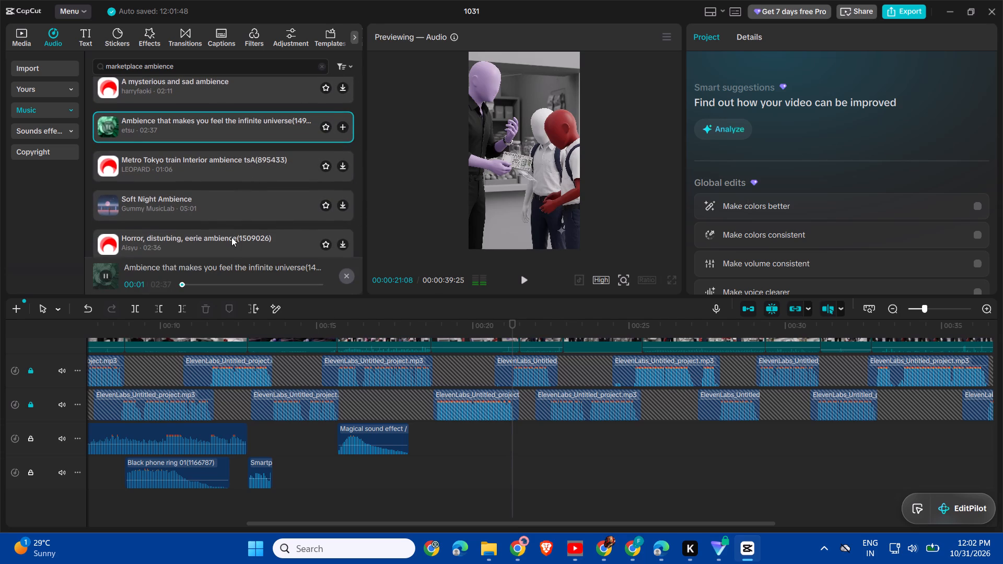
scroll(239, 216, down, 1)
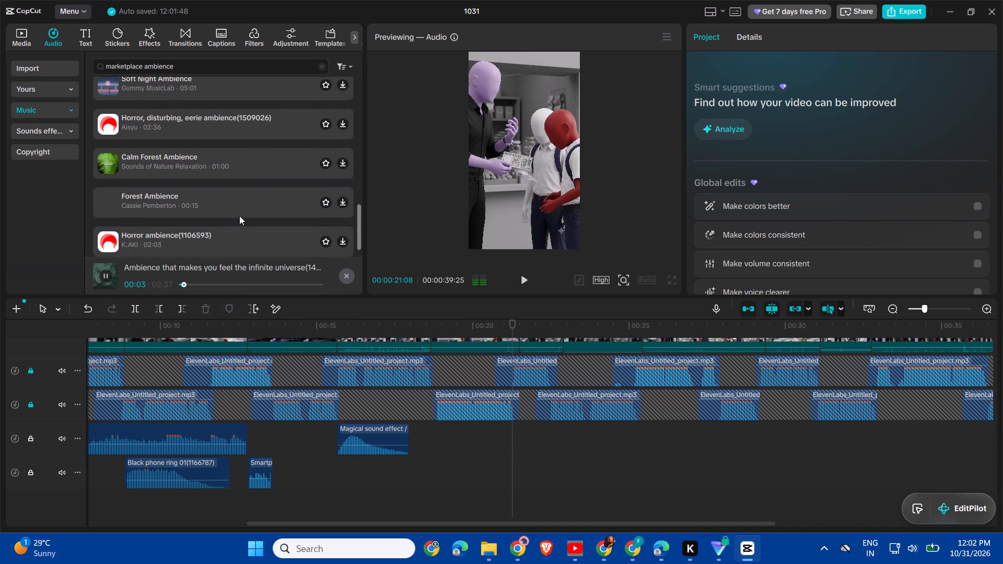
scroll(237, 219, down, 1)
scroll(232, 214, up, 2)
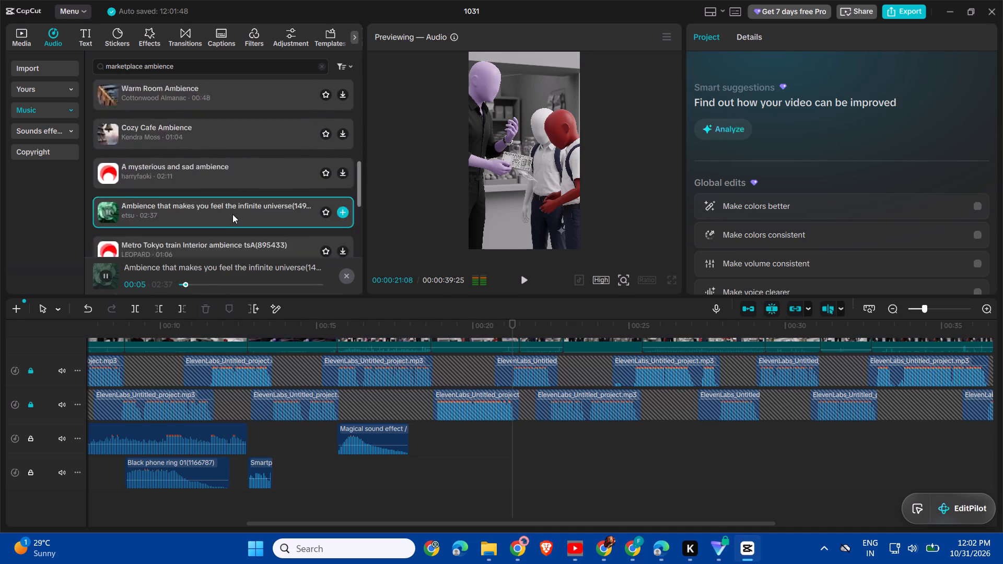
Preview City Park Ambience again, sampling it at about 00:23, 00:35 and 00:49.
click(197, 96)
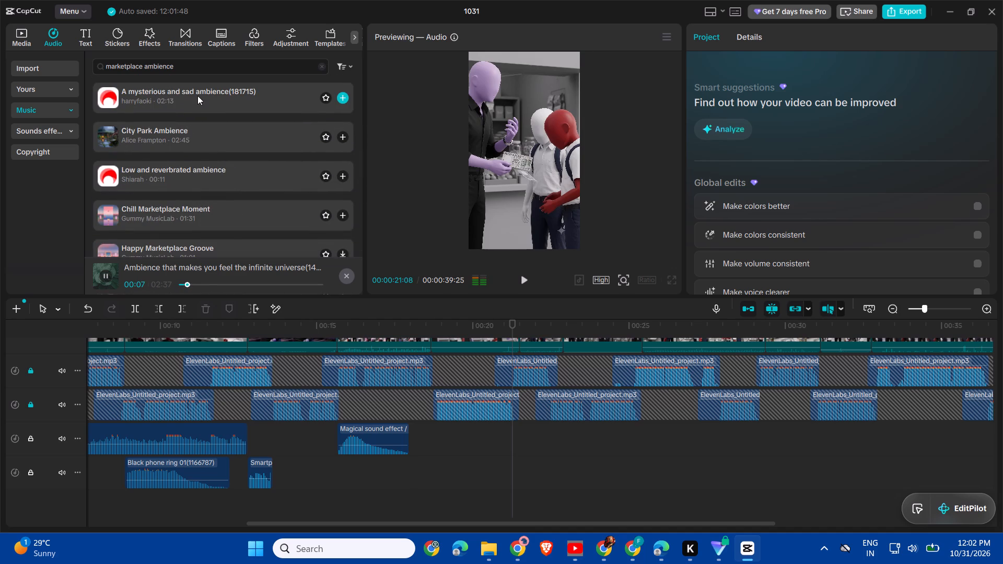
double_click(190, 131)
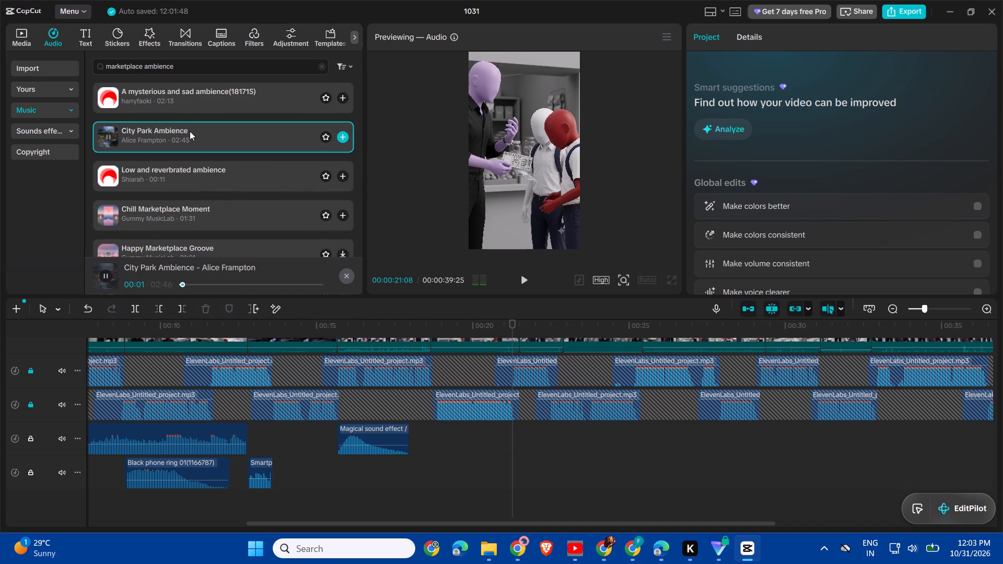
click(201, 284)
drag(201, 284, 210, 284)
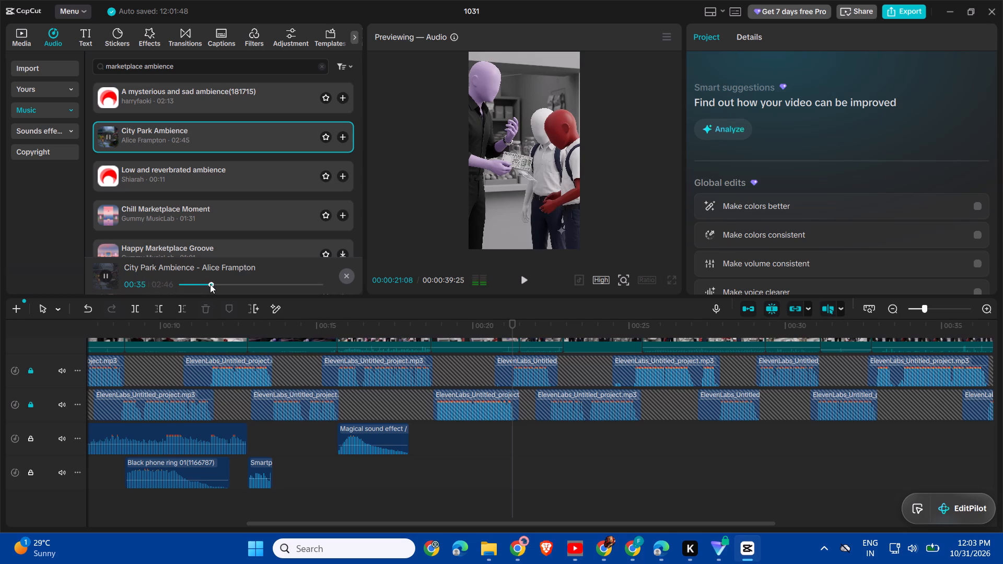
drag(210, 284, 220, 284)
Add City Park Ambience to the lowest audio track, aligning its start with the Magical sound effect clip at about 00:00:15.
drag(183, 139, 341, 486)
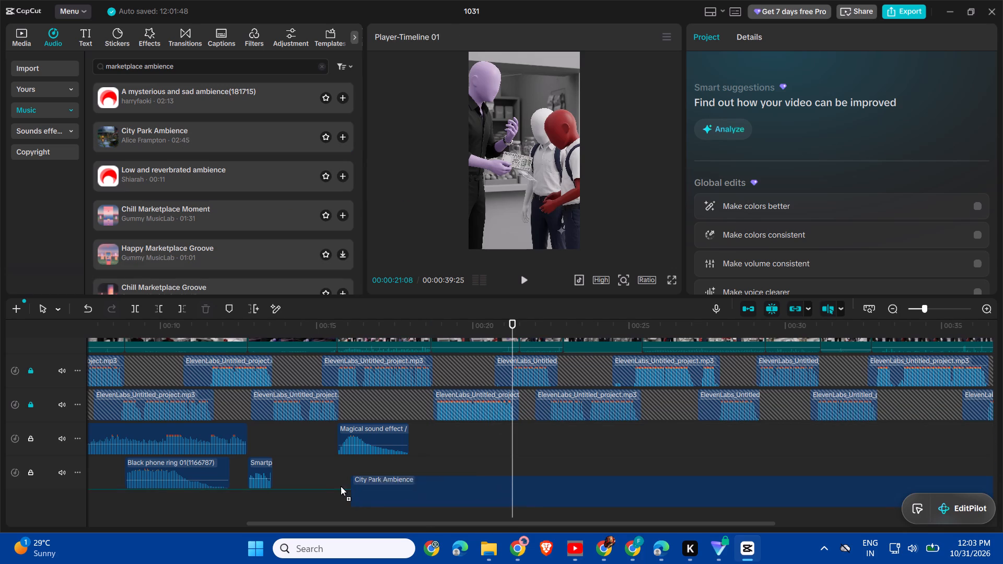
drag(341, 486, 274, 478)
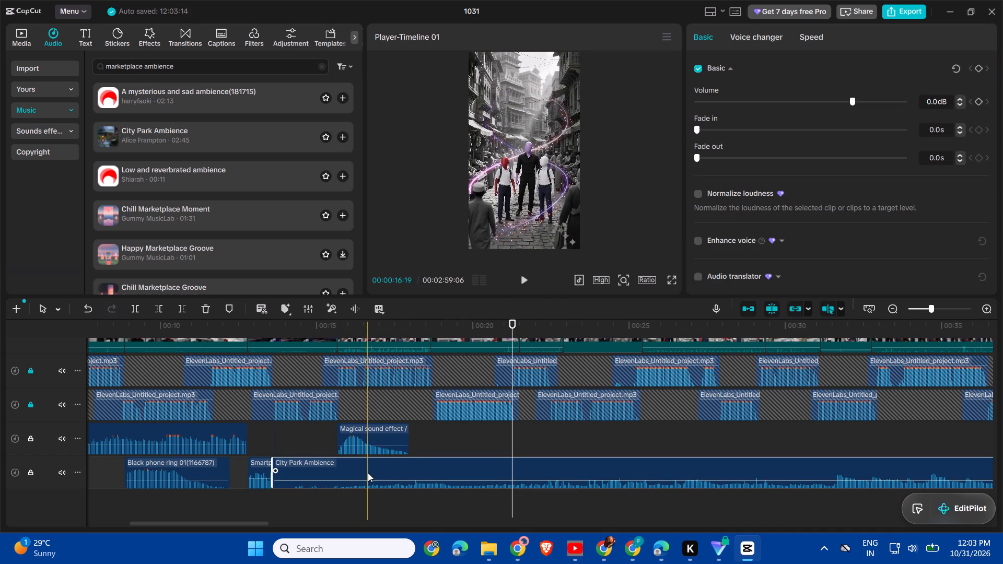
drag(368, 473, 436, 473)
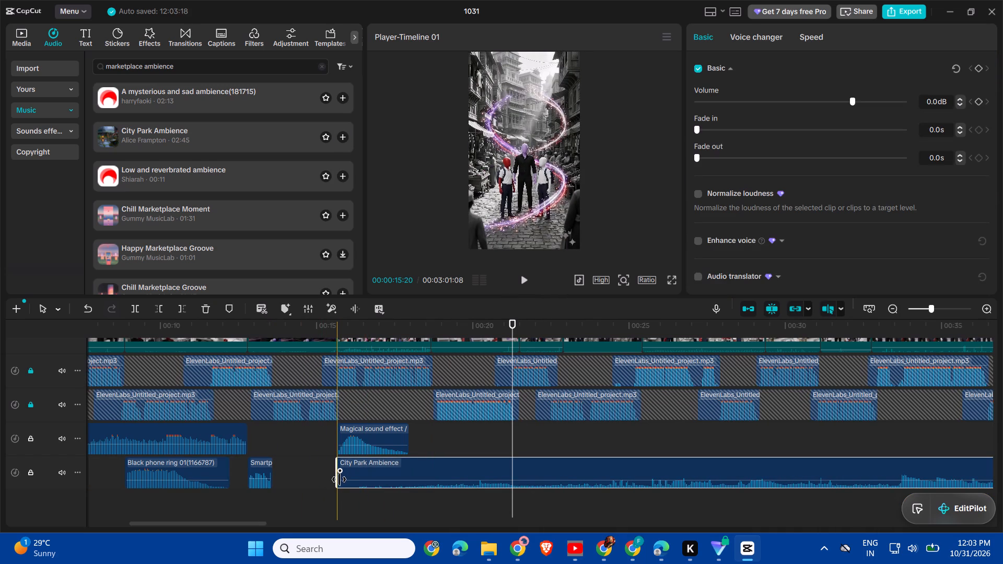
Trim about 17 seconds off the start of the City Park Ambience clip and realign it with the Magical sound effect clip's start.
drag(339, 479, 631, 474)
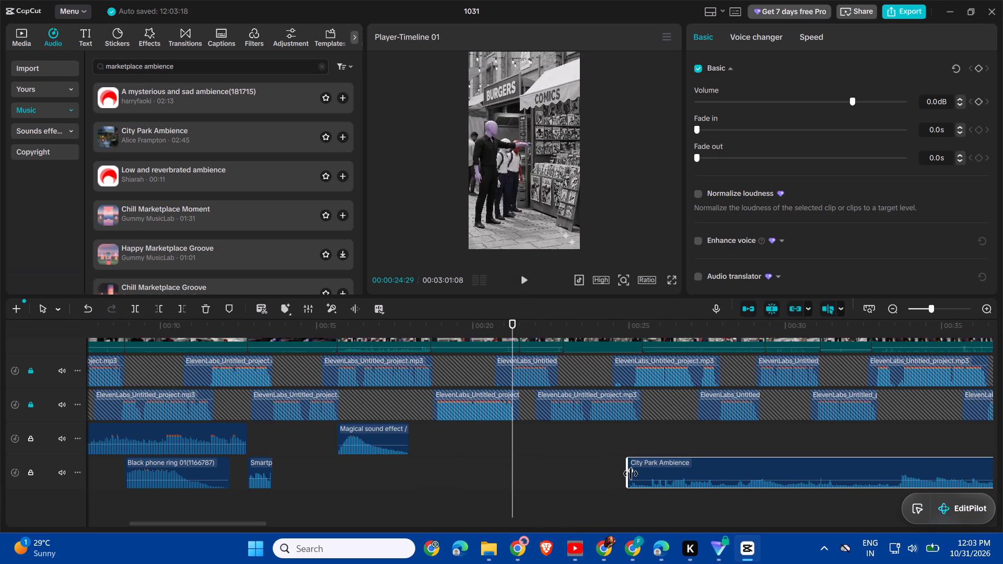
drag(628, 481, 657, 481)
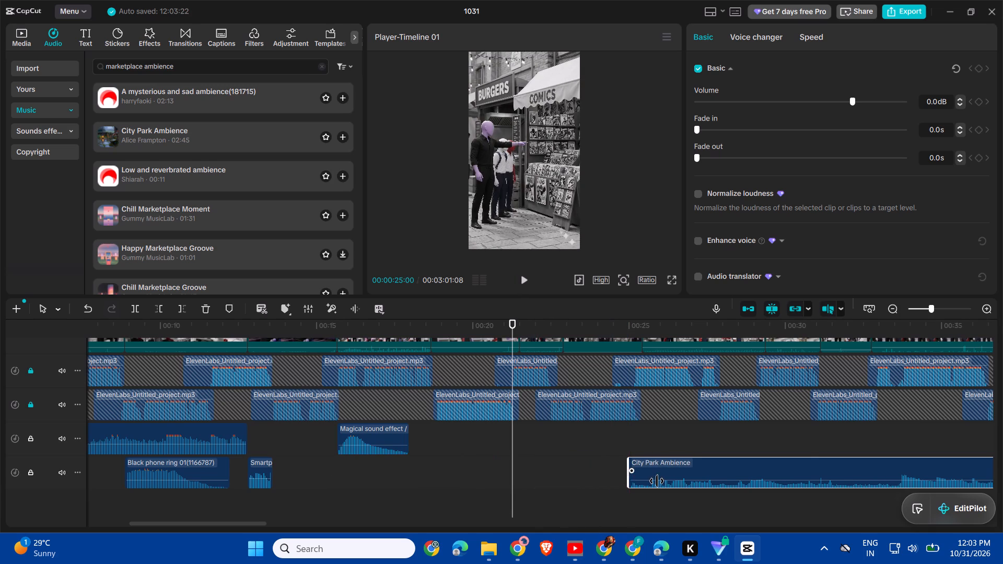
drag(657, 481, 880, 474)
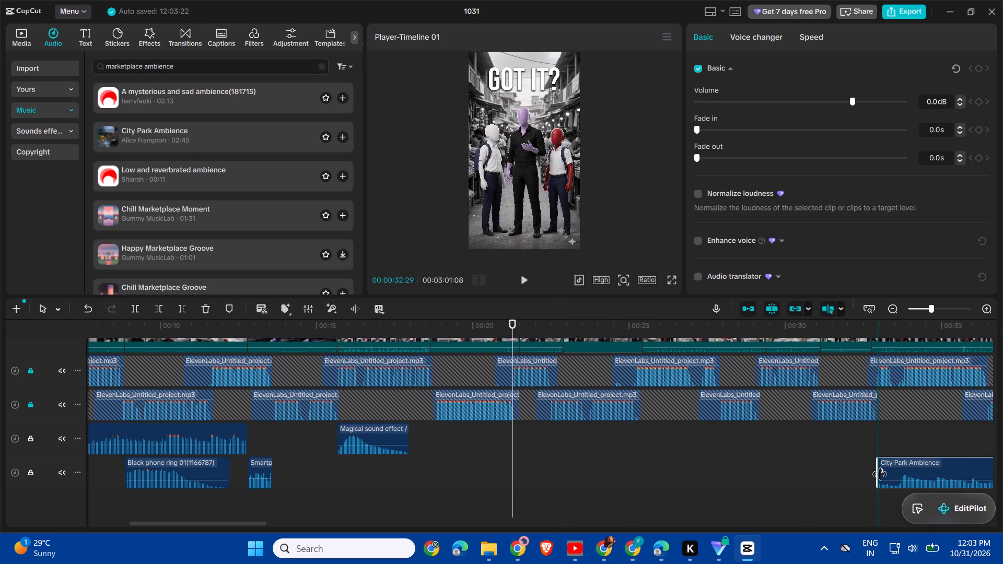
drag(880, 474, 885, 473)
drag(916, 466, 386, 471)
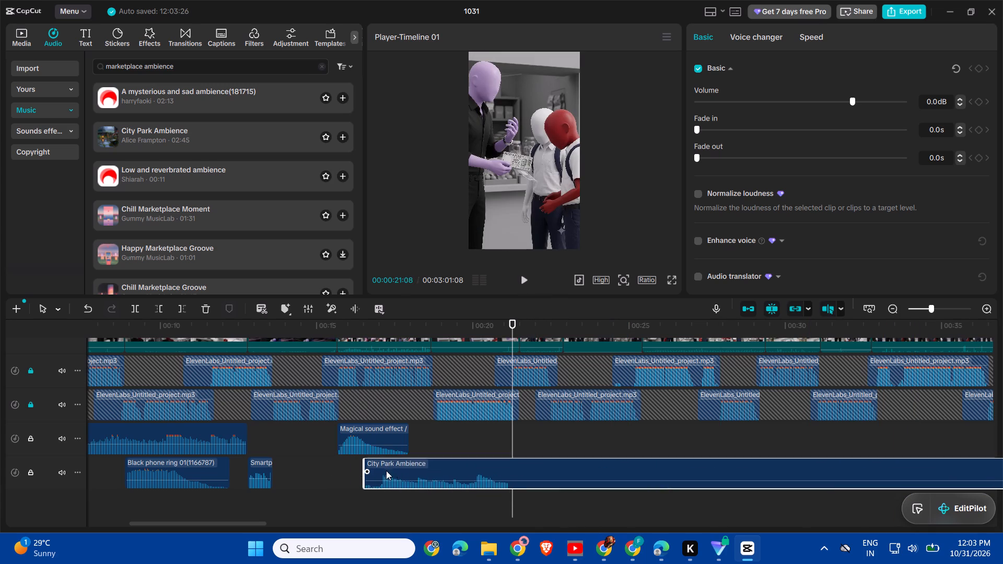
drag(386, 471, 372, 468)
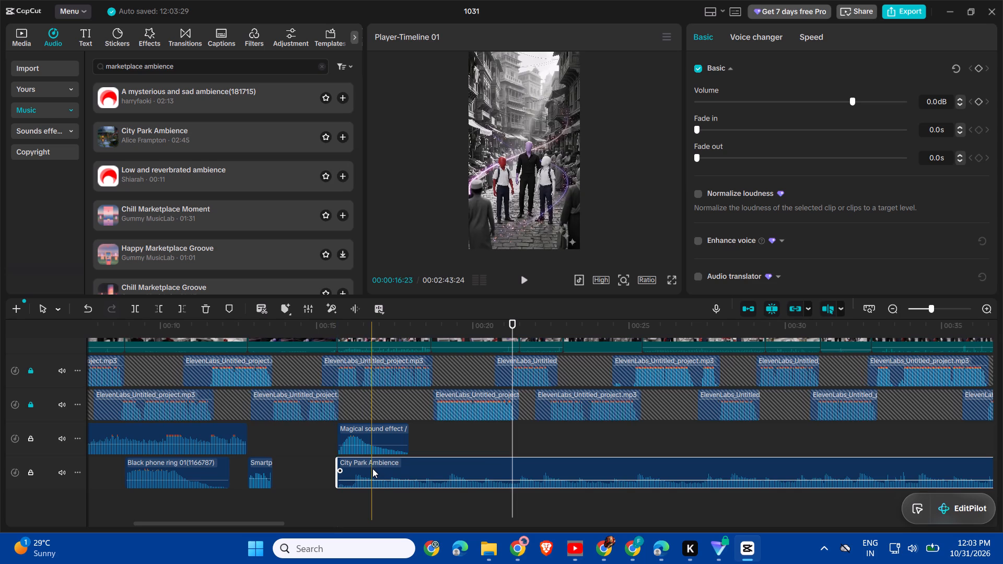
Raise the City Park Ambience clip's volume to 4.8 dB and play the marketplace passage, stopping at about 00:00:23.
key(space)
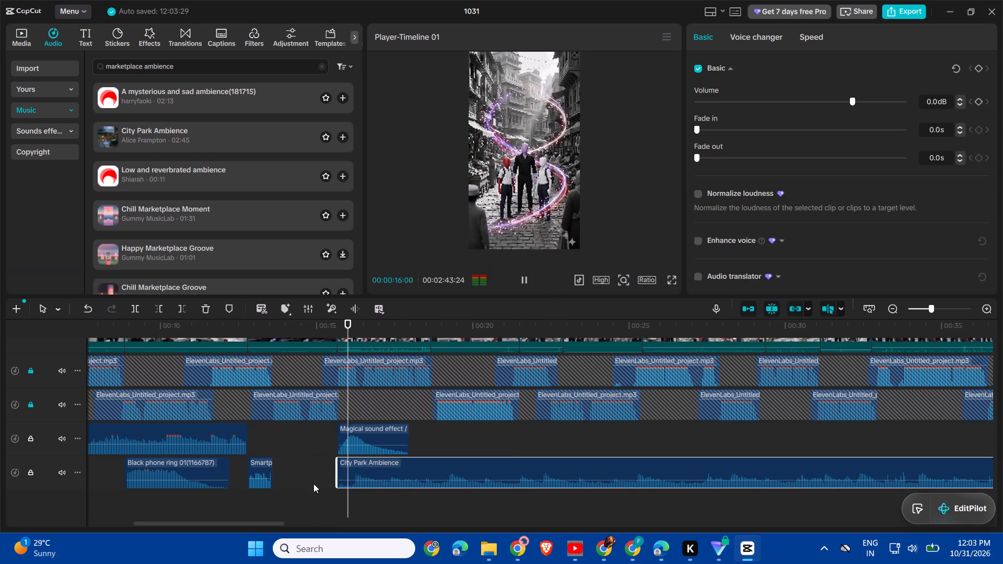
click(380, 480)
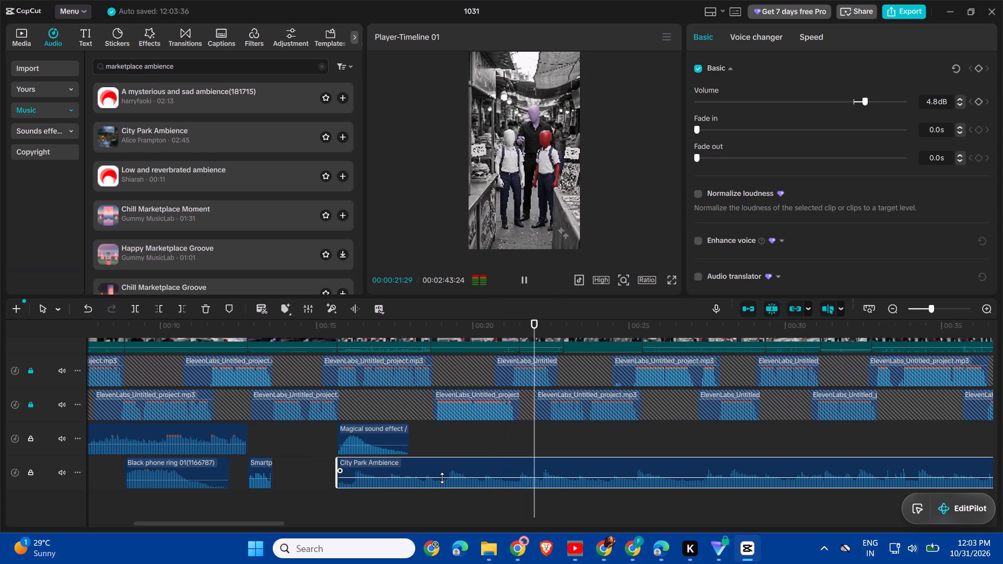
key(space)
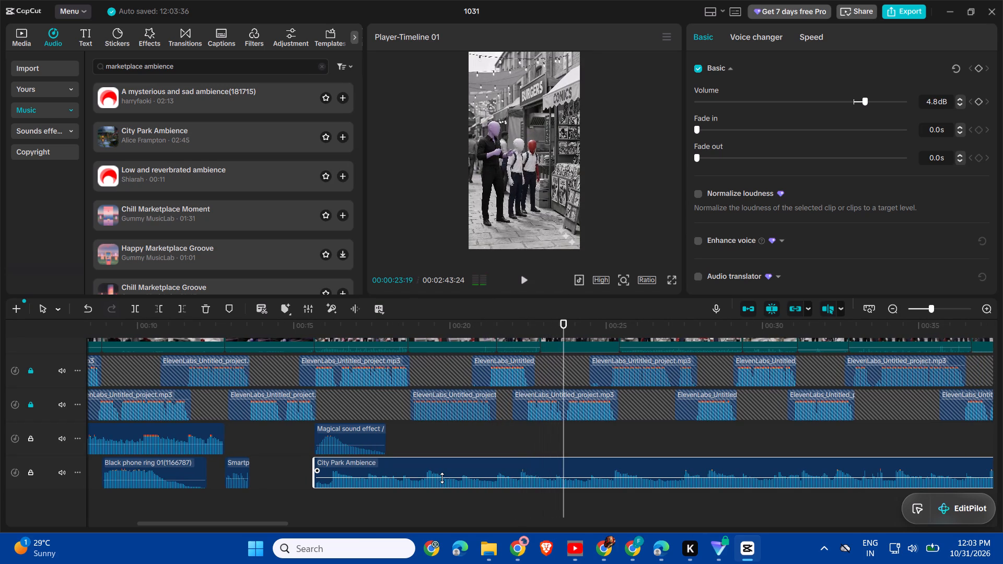
key(space)
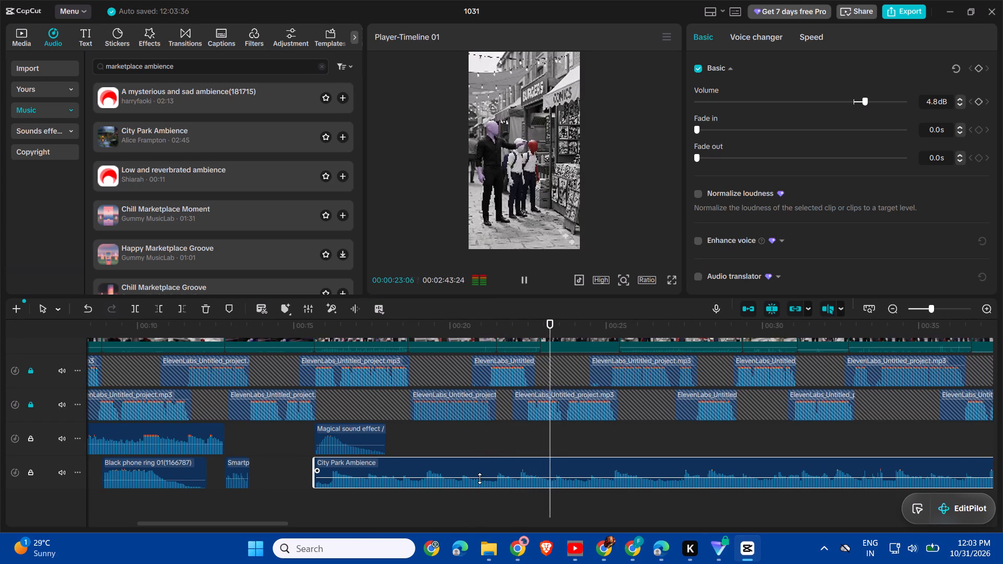
key(space)
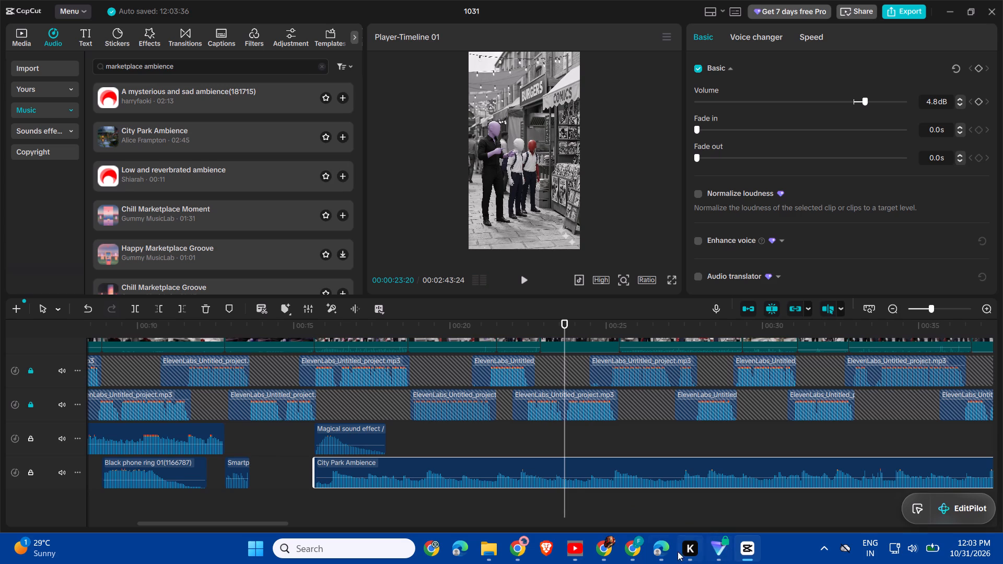
Copy scene 15's "Happy confirmation sound" from the Keep sound effect list and search CapCut's music library for it.
click(609, 551)
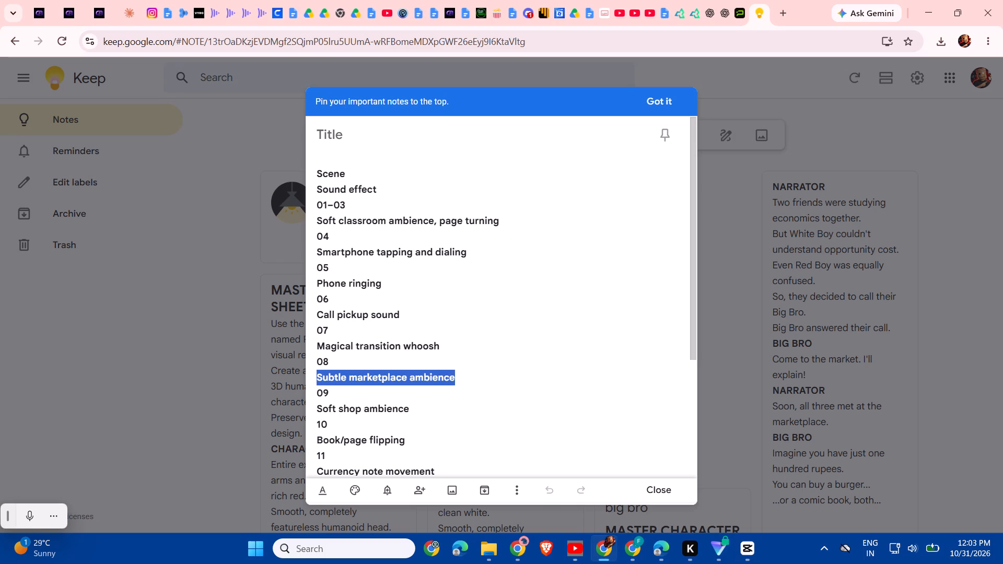
scroll(437, 409, down, 1)
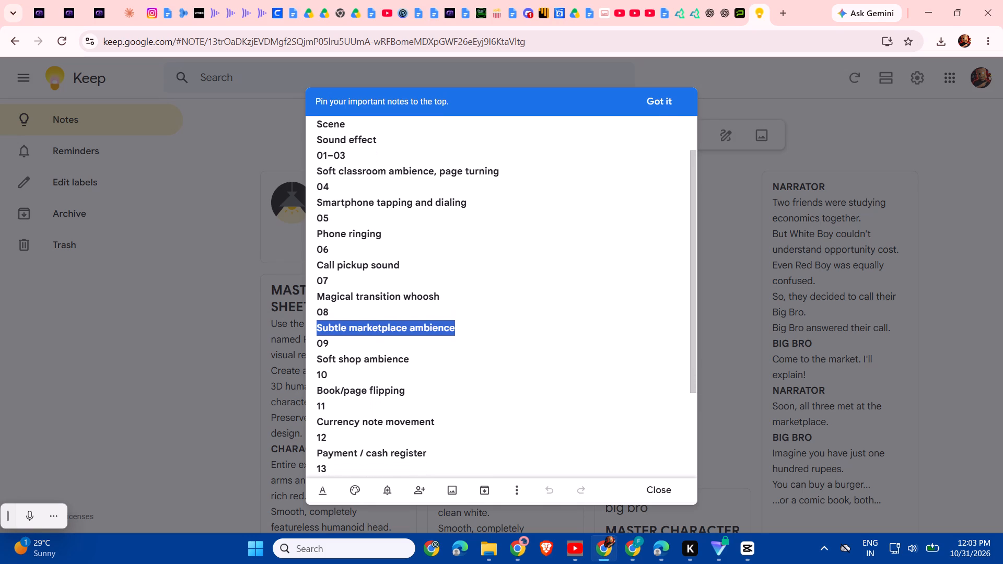
scroll(426, 398, down, 2)
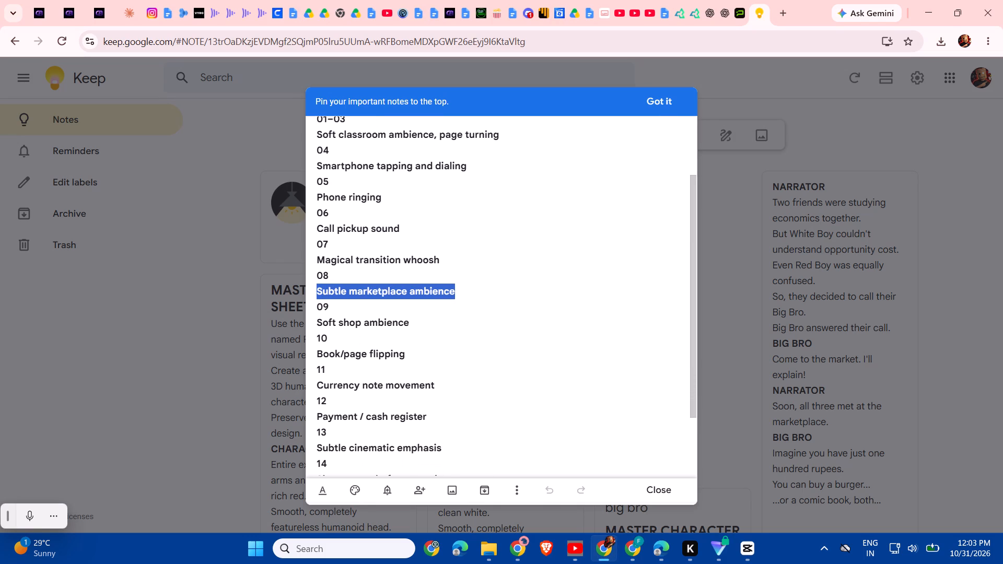
scroll(426, 398, down, 2)
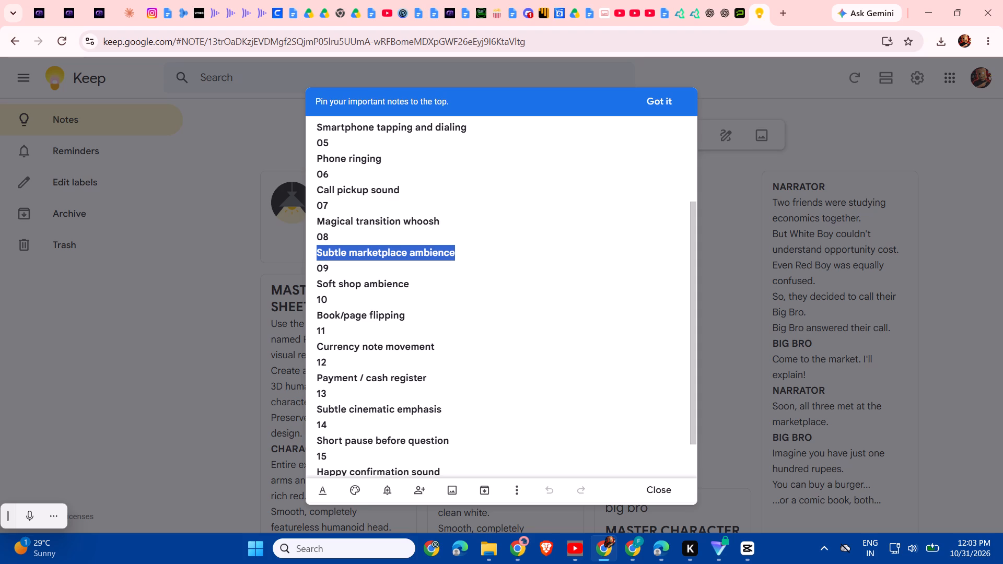
scroll(426, 398, down, 1)
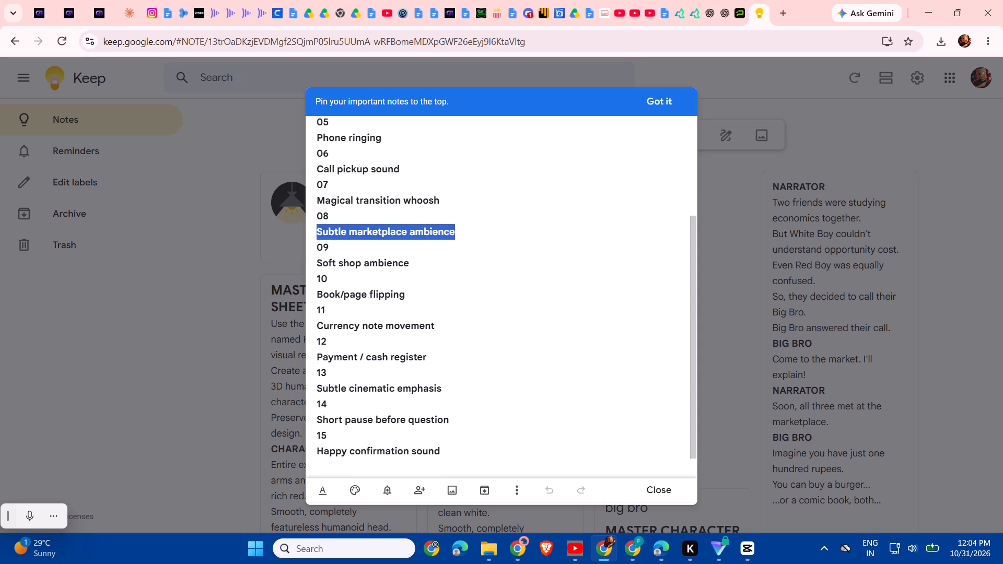
scroll(426, 398, down, 1)
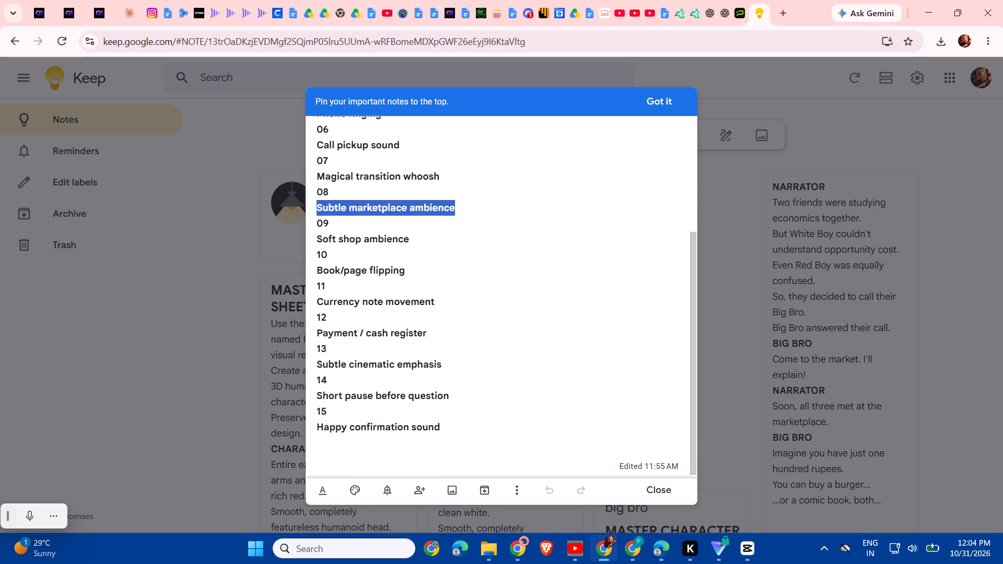
drag(449, 430, 318, 430)
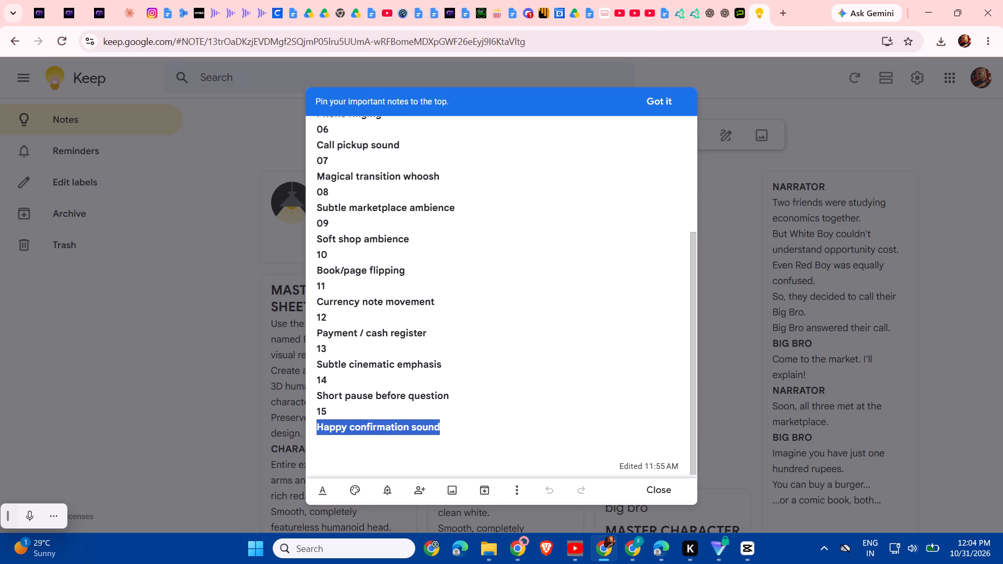
key(ctrl+c)
click(745, 553)
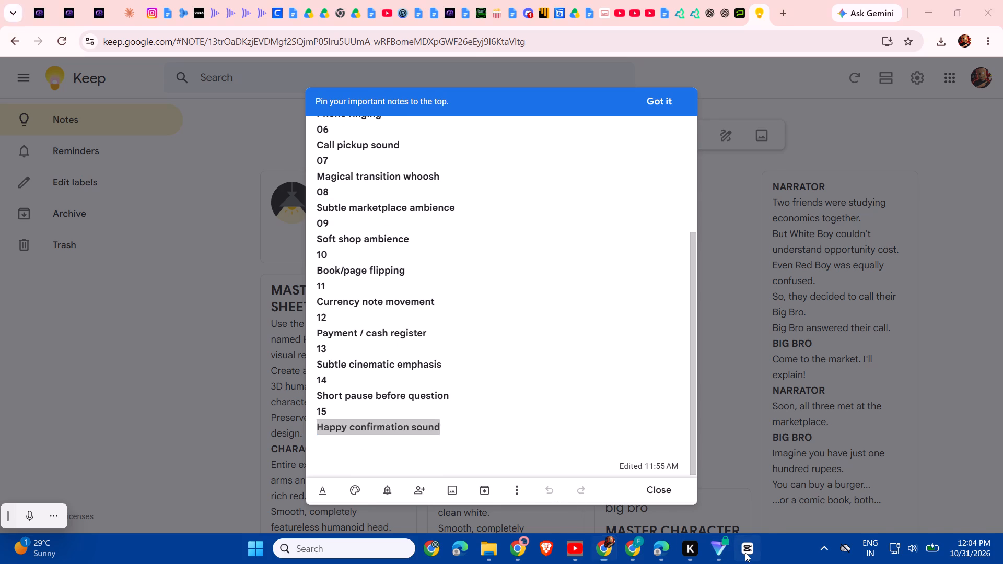
triple_click(207, 67)
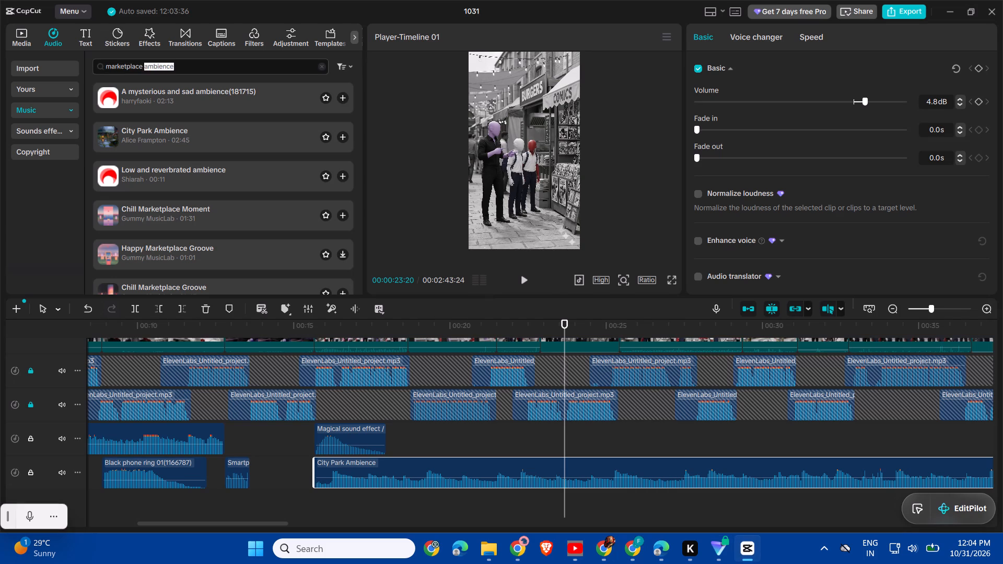
key(ctrl+v)
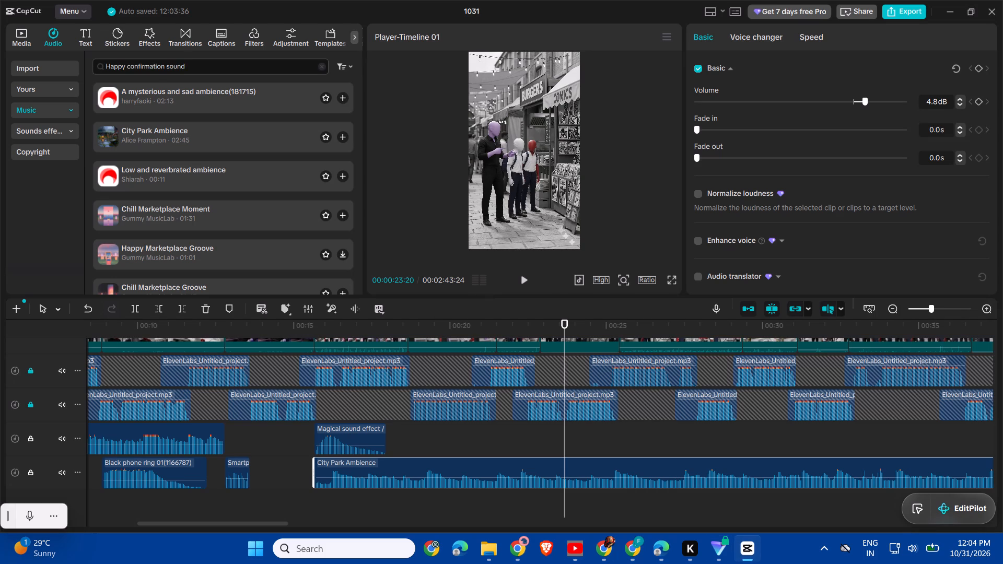
key(Return)
Split the City Park Ambience clip at the end of the video, about 00:00:39:25, and delete the excess part.
scroll(461, 349, left, 2)
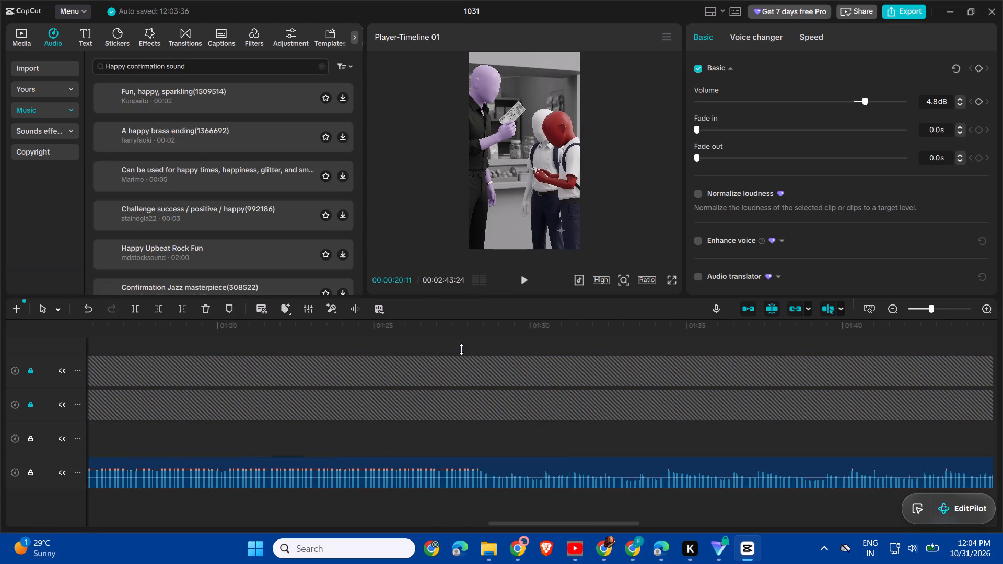
scroll(461, 349, right, 6)
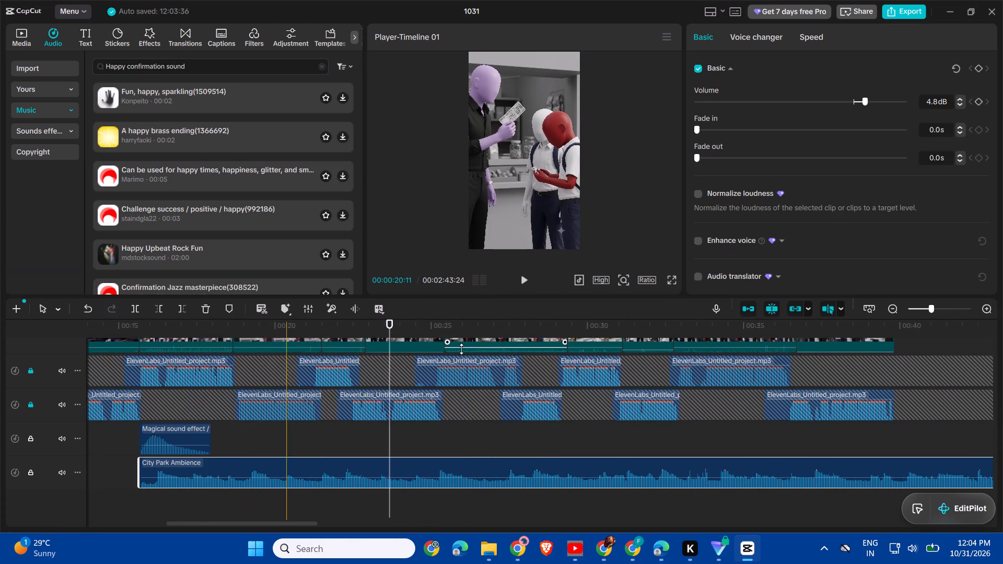
scroll(461, 349, left, 1)
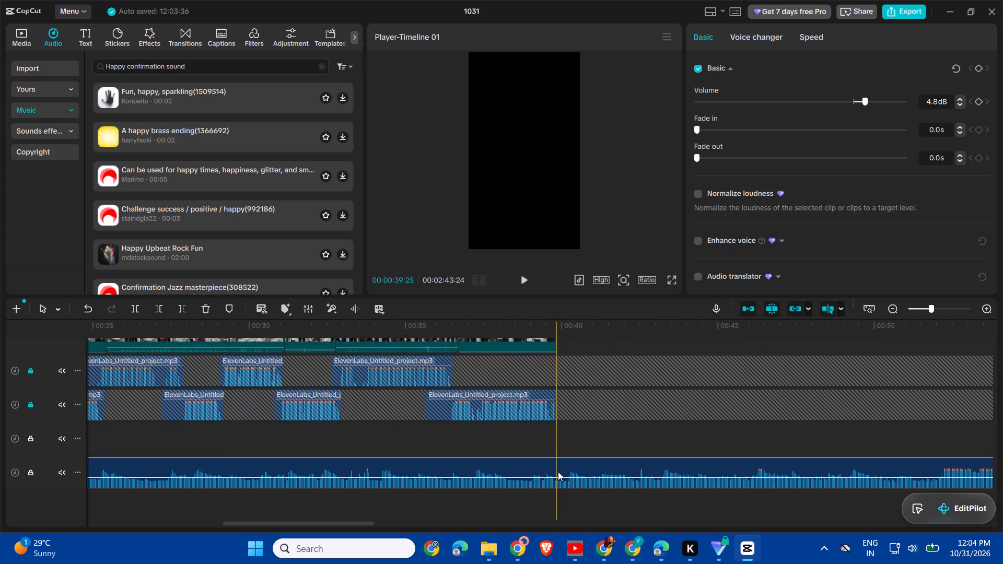
click(558, 472)
key(ctrl+b)
key(Delete)
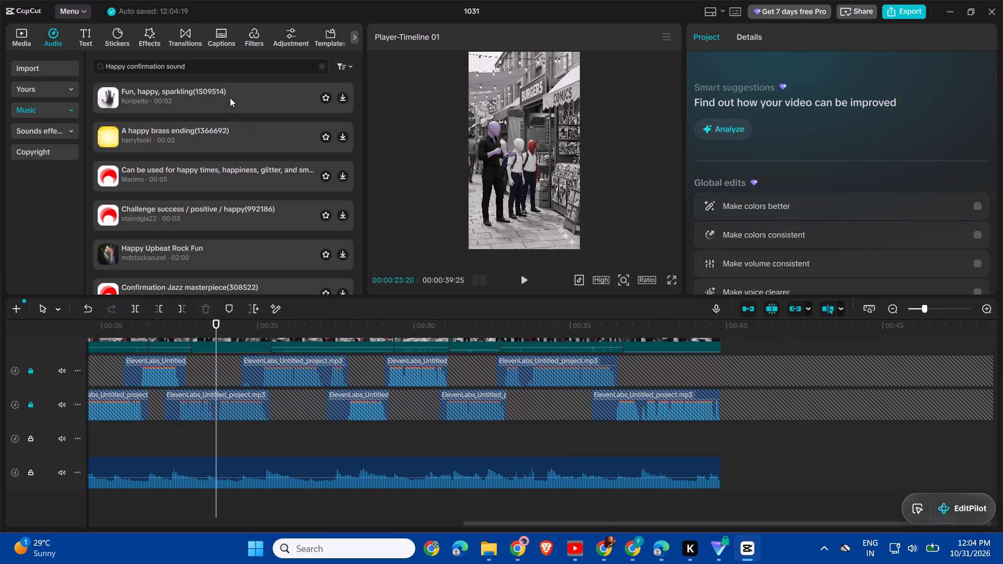
Preview A happy brass ending, Can be used for happy times, Challenge success, Confirmation Jazz masterpiece and the humorous soft game/app confirmation sound.
double_click(223, 138)
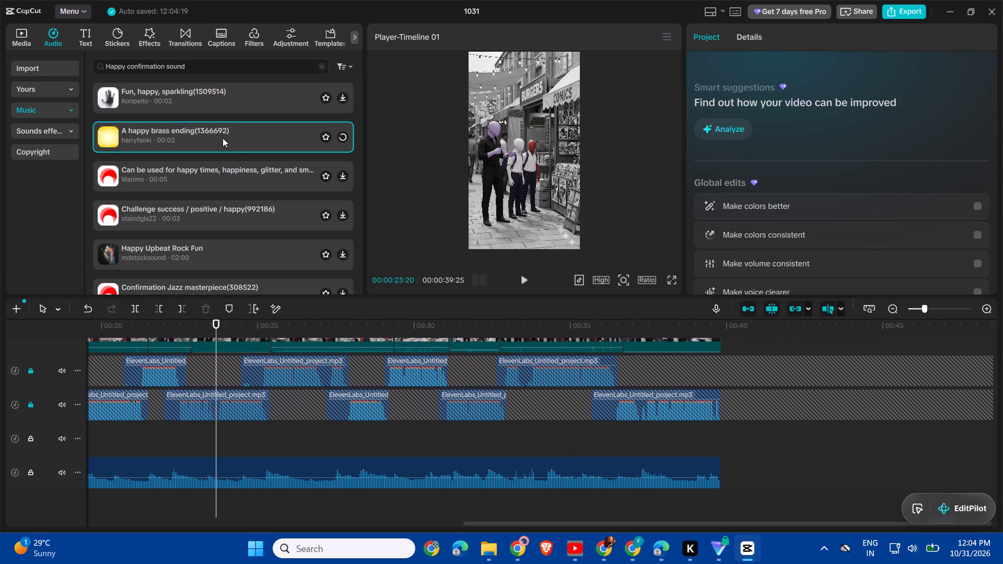
double_click(231, 185)
double_click(234, 206)
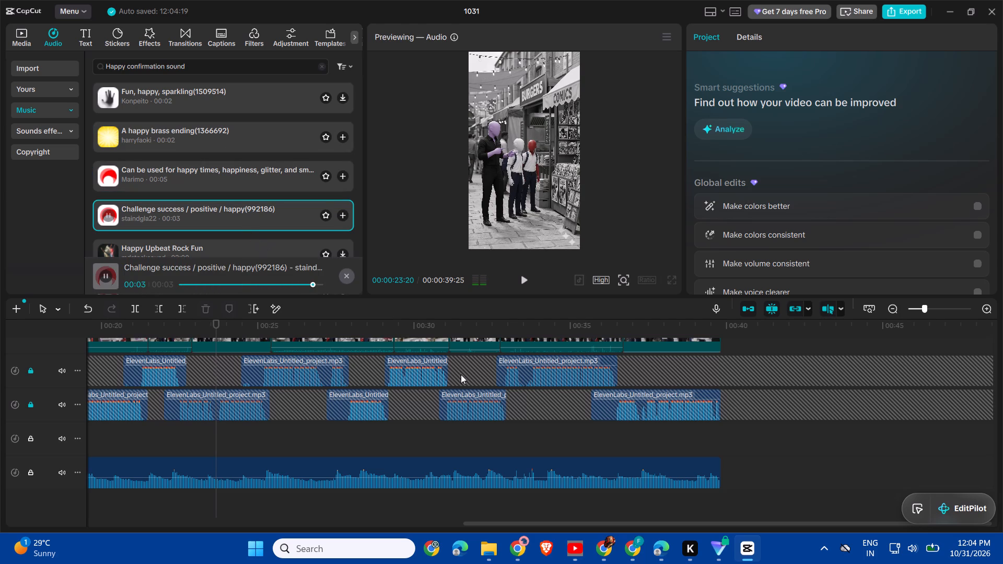
scroll(461, 374, left, 3)
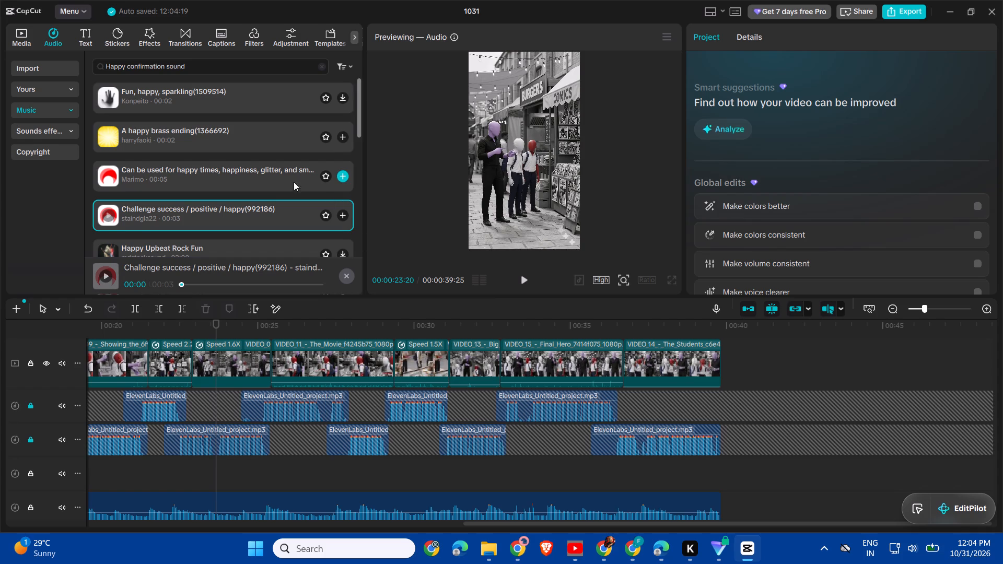
scroll(269, 189, down, 1)
double_click(248, 205)
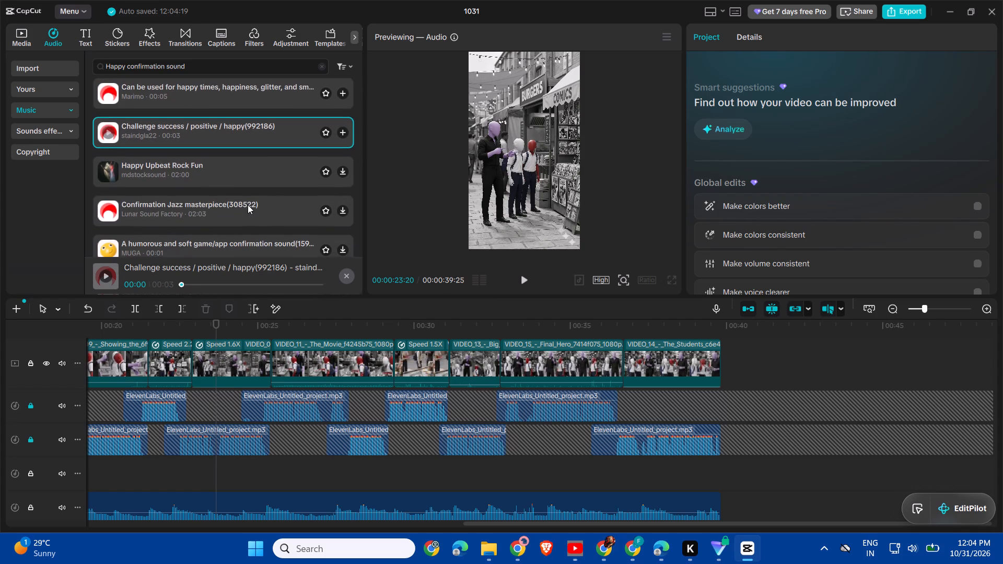
double_click(255, 247)
Preview Beautiful happy rising sound of glitter, Happy Birthday to You Acoustic Guitar Raw, and Wow and happy comical sound effects.
scroll(255, 247, down, 1)
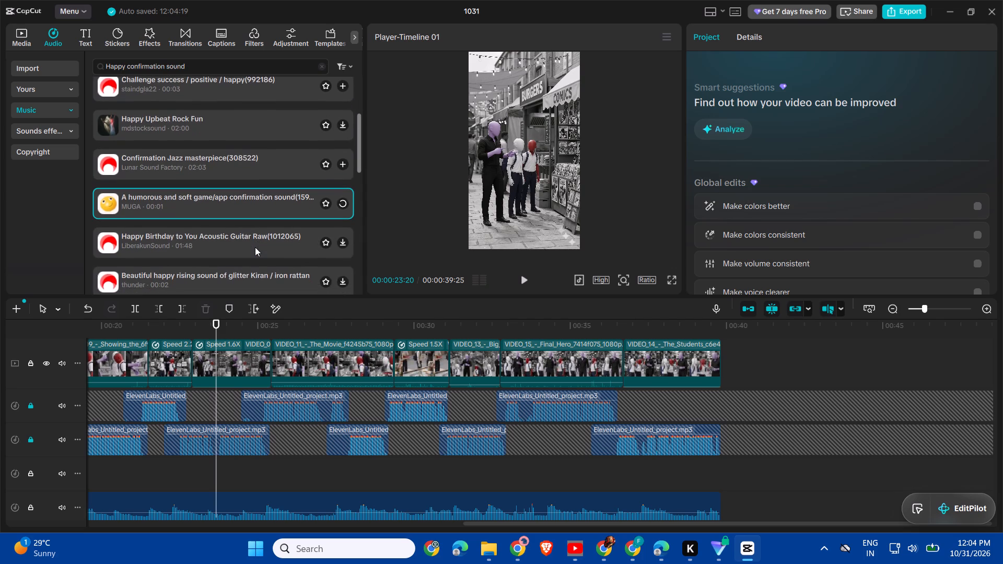
scroll(251, 241, down, 1)
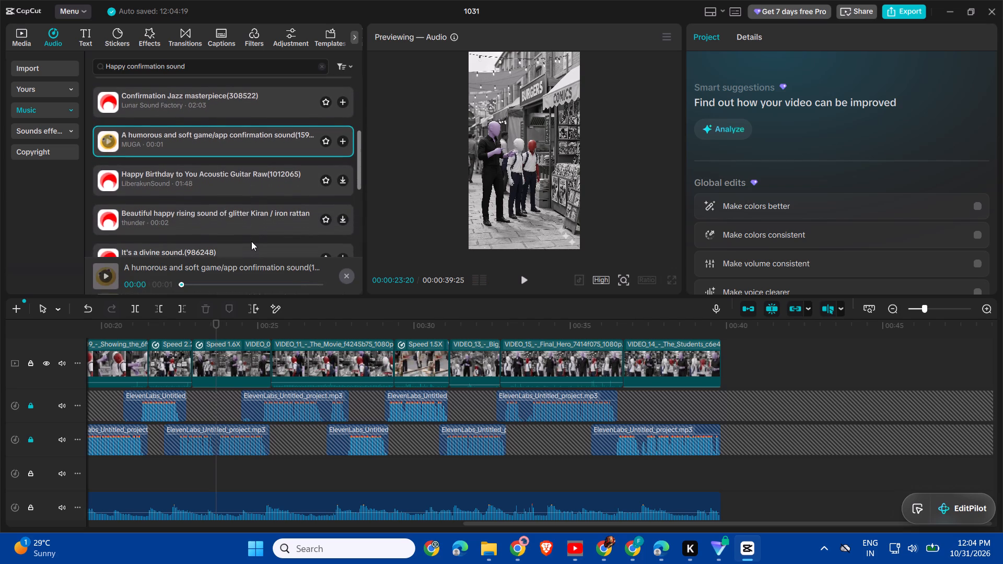
double_click(254, 218)
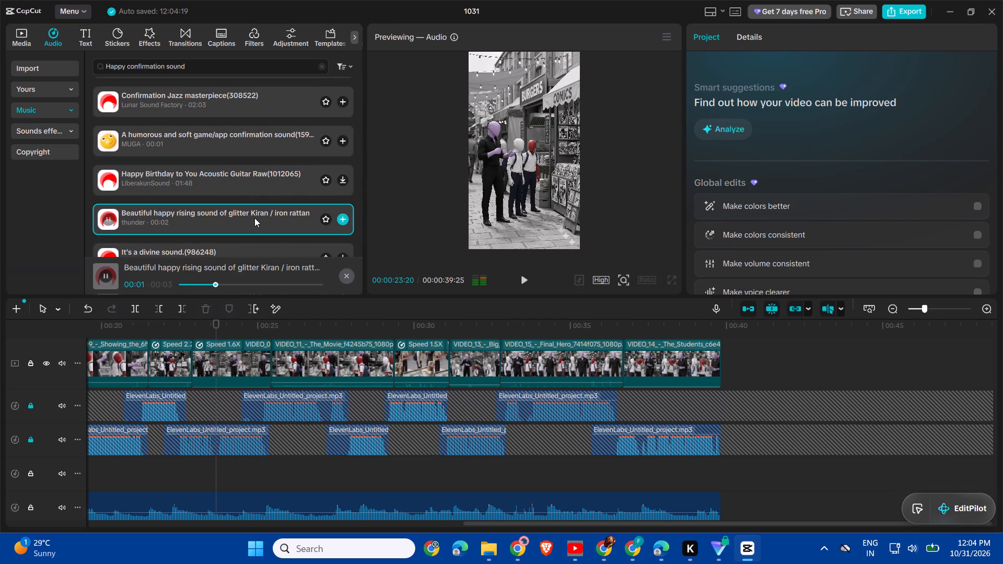
double_click(251, 182)
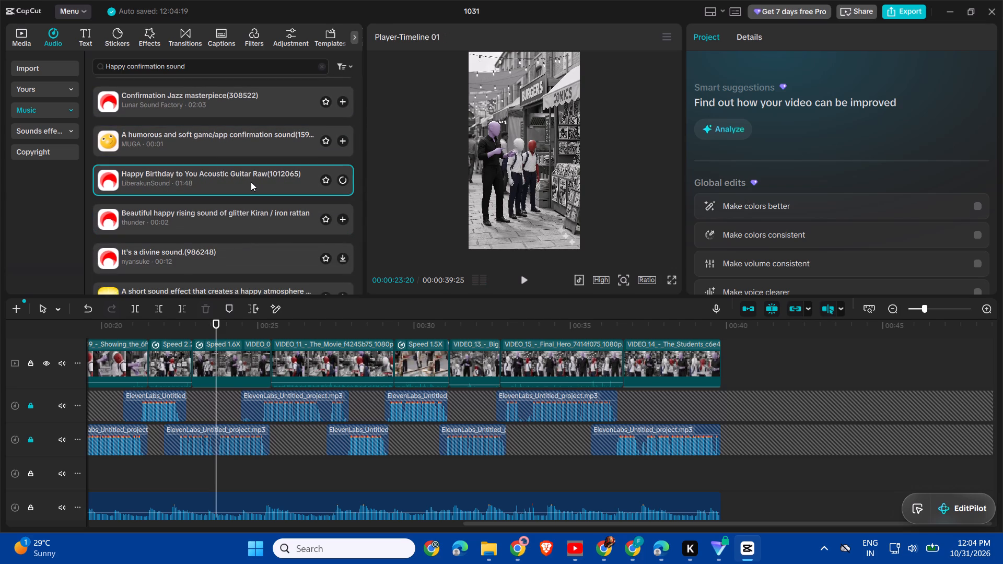
scroll(251, 182, down, 1)
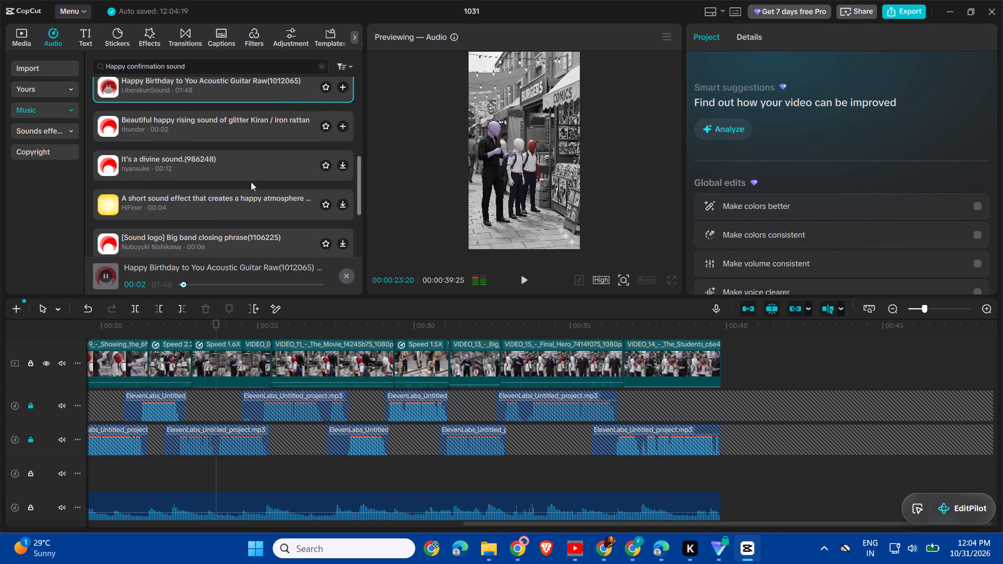
scroll(244, 202, down, 1)
double_click(217, 218)
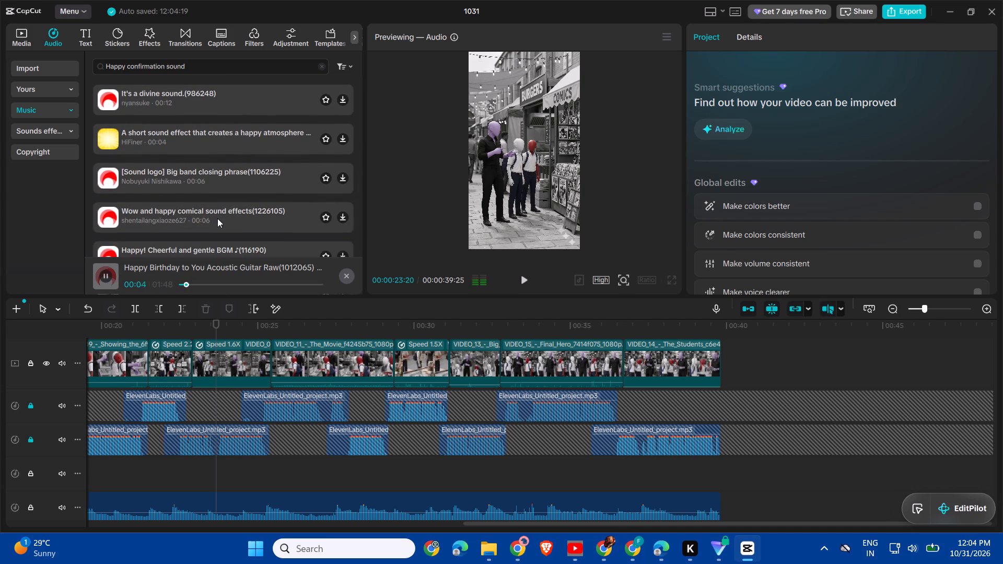
Preview the Wind chime confirmation sound, Sound effects for happy times such as leveling up, and BGM variety that makes you happy.
scroll(217, 218, down, 1)
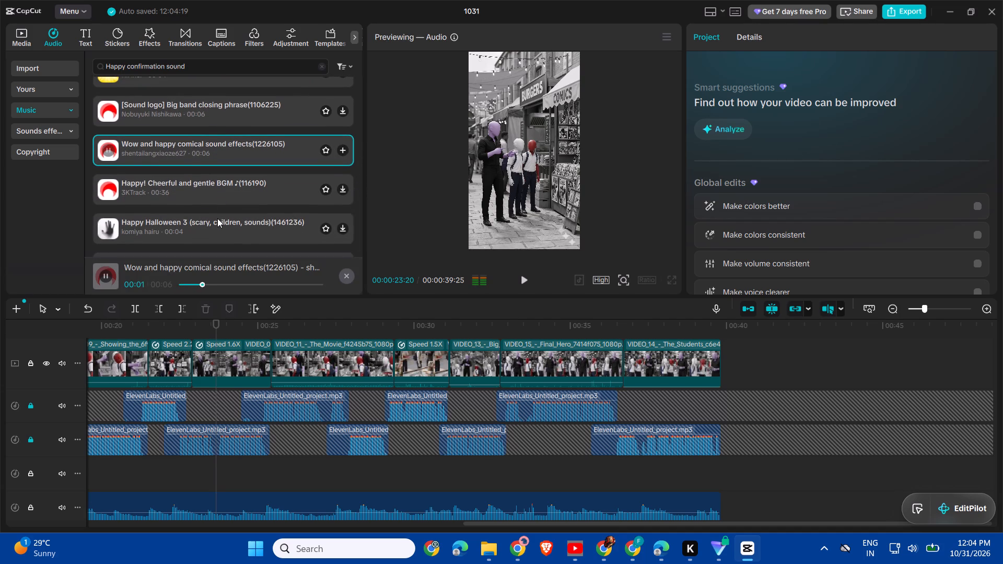
scroll(217, 218, down, 1)
double_click(220, 180)
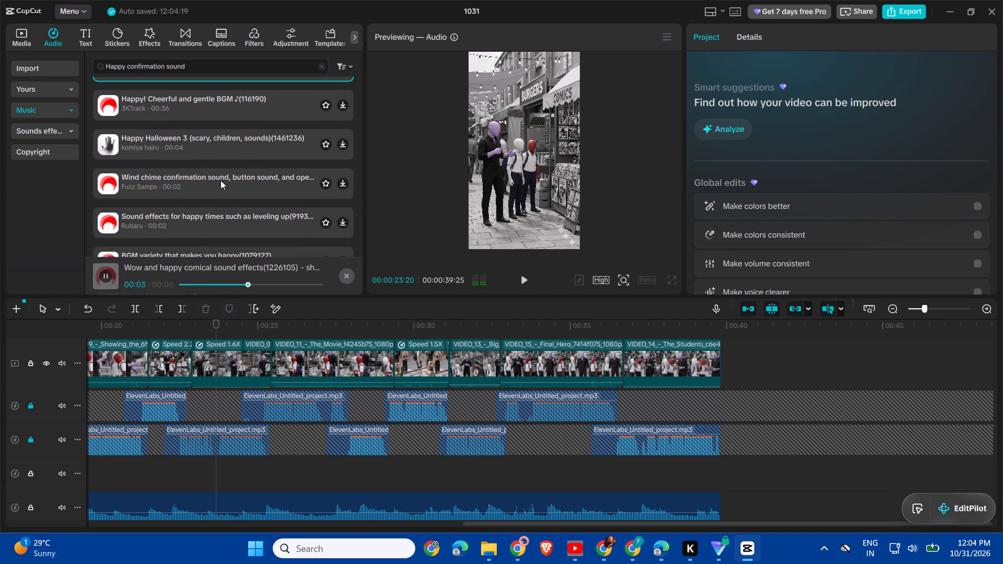
double_click(226, 222)
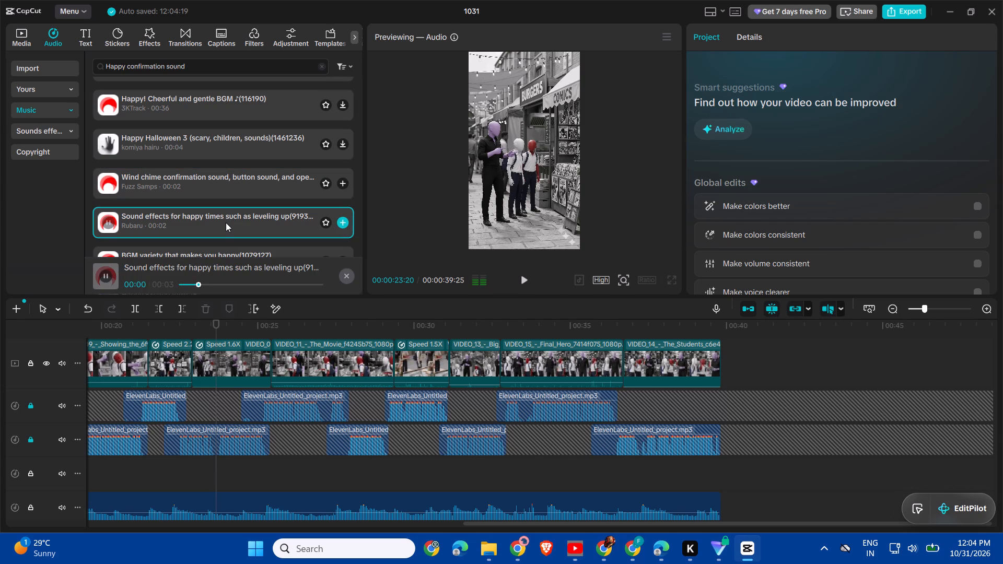
scroll(226, 222, down, 1)
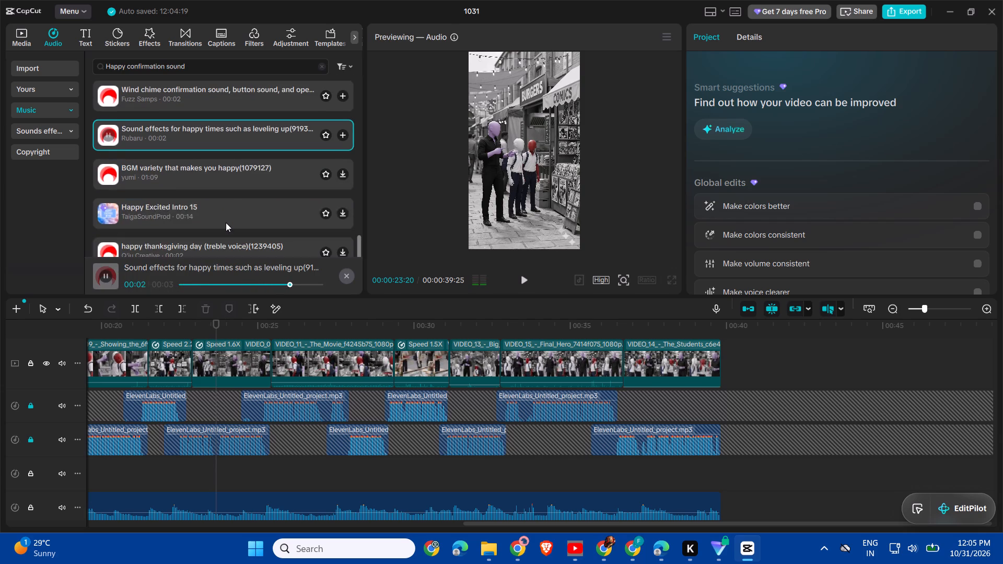
scroll(226, 222, down, 1)
double_click(232, 197)
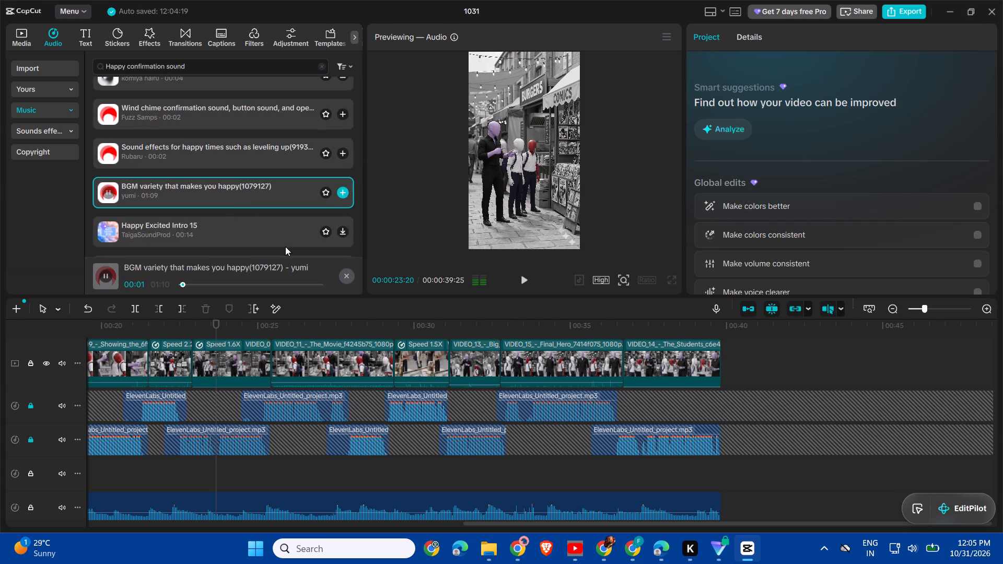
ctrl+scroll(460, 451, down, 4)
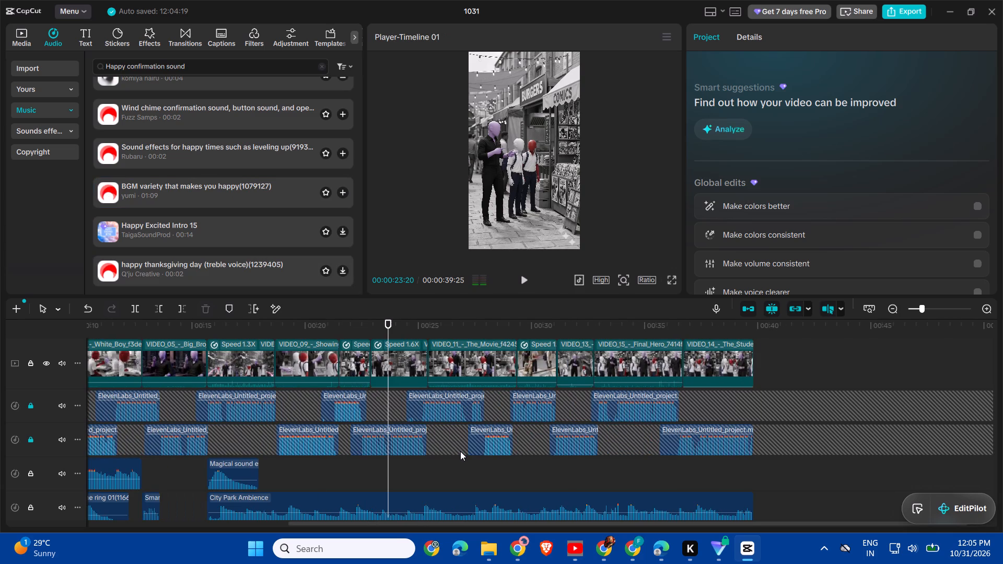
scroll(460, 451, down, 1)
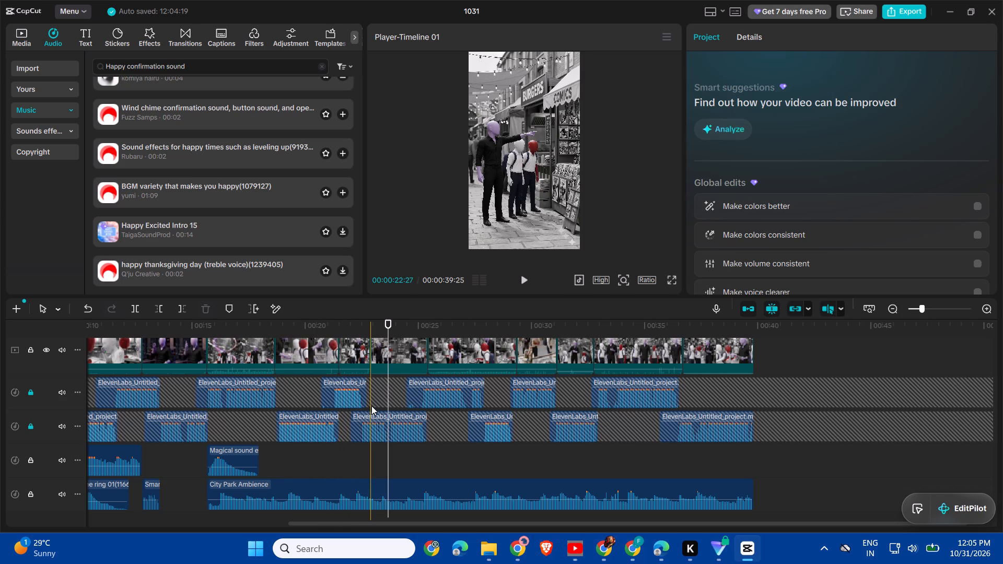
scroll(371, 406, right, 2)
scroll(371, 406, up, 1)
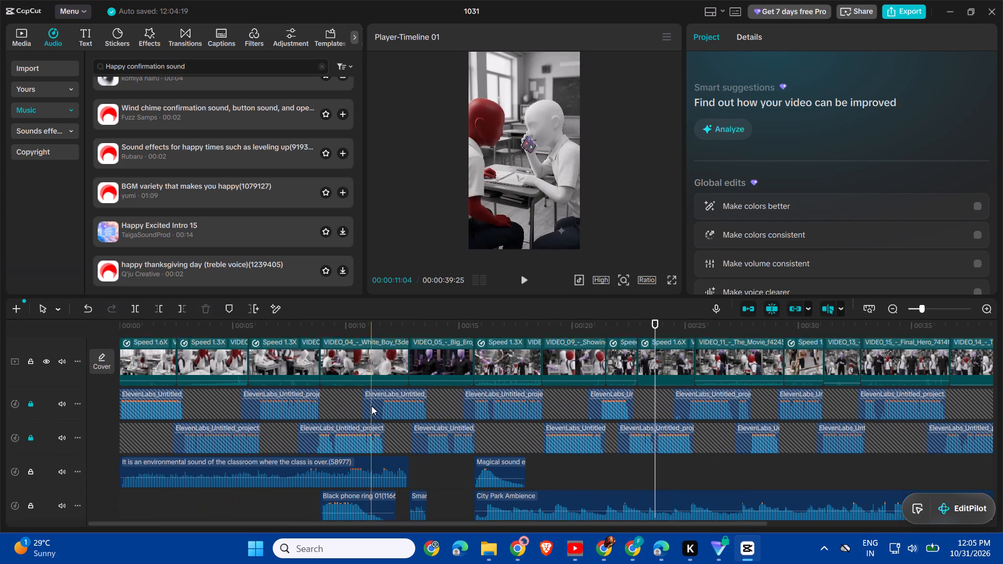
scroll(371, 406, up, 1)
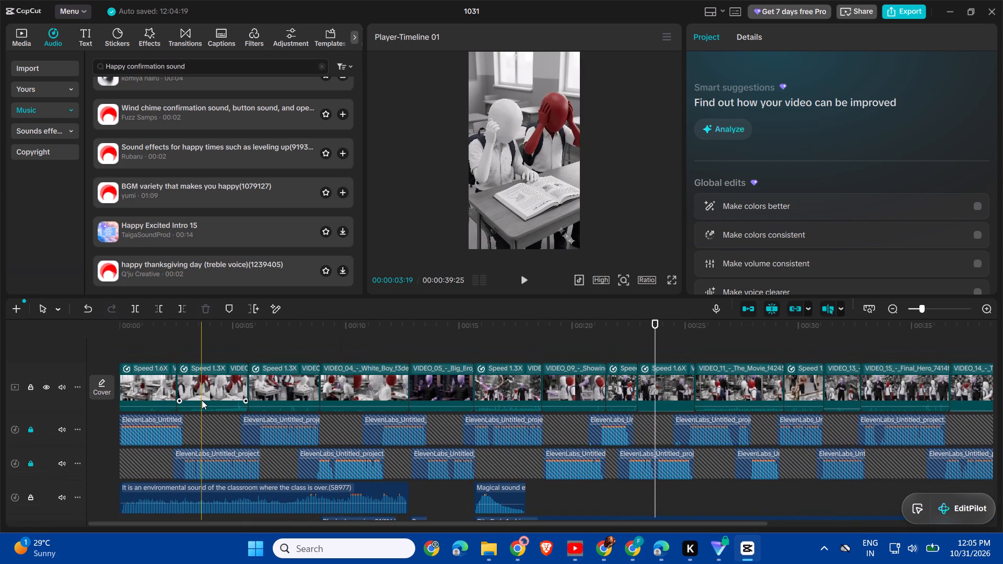
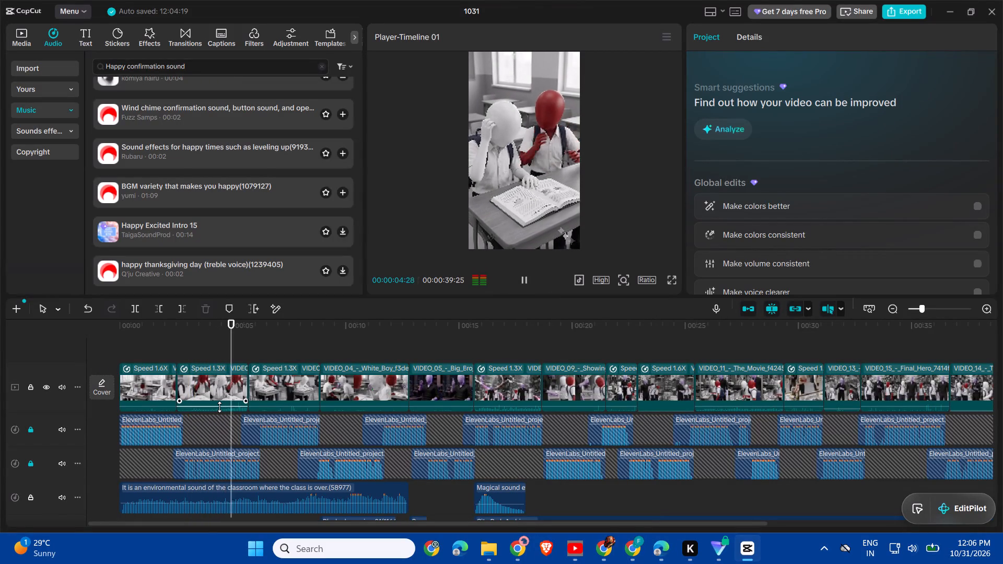
Stop playback and browse the Trending transitions for one that suits the video.
key(space)
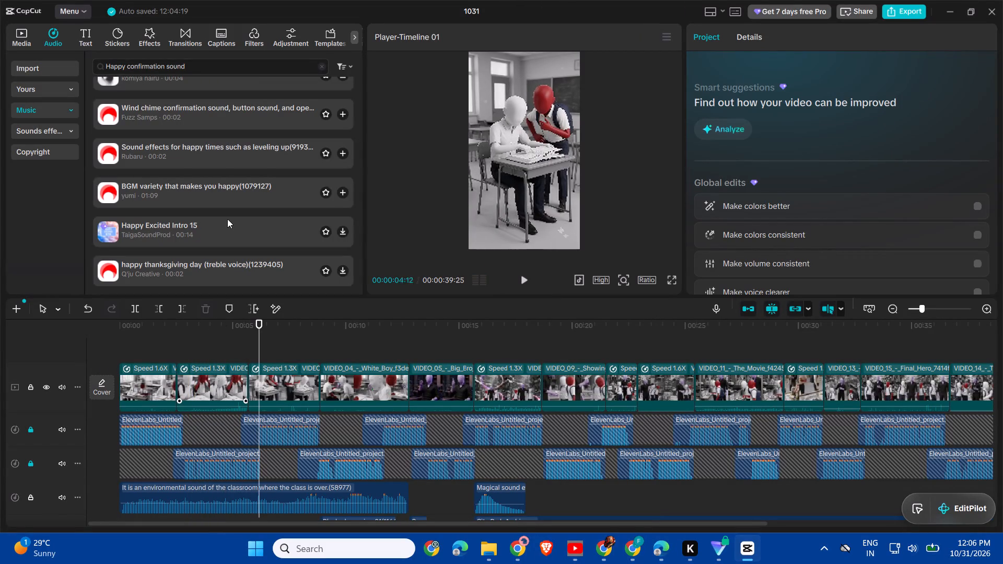
click(184, 30)
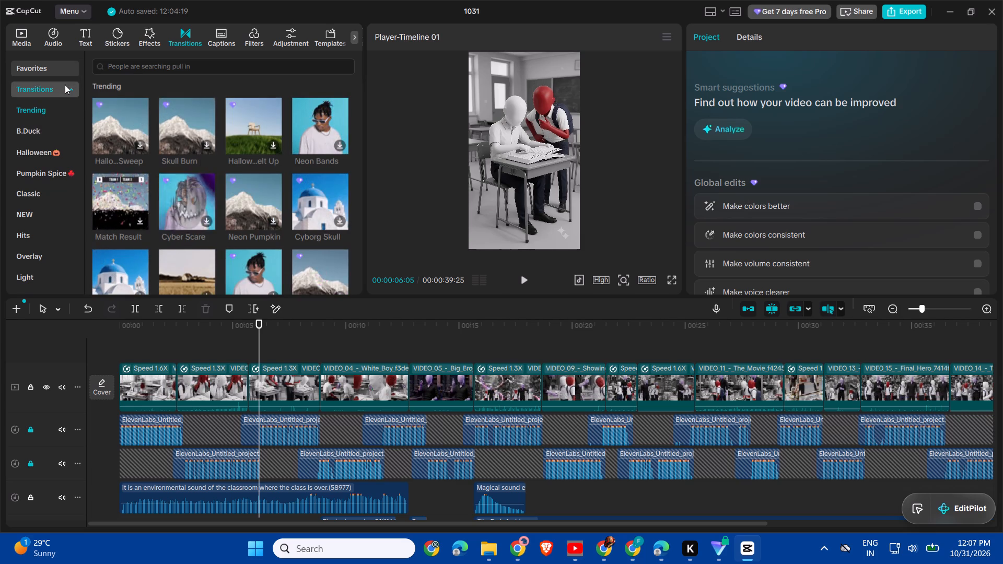
scroll(179, 191, down, 1)
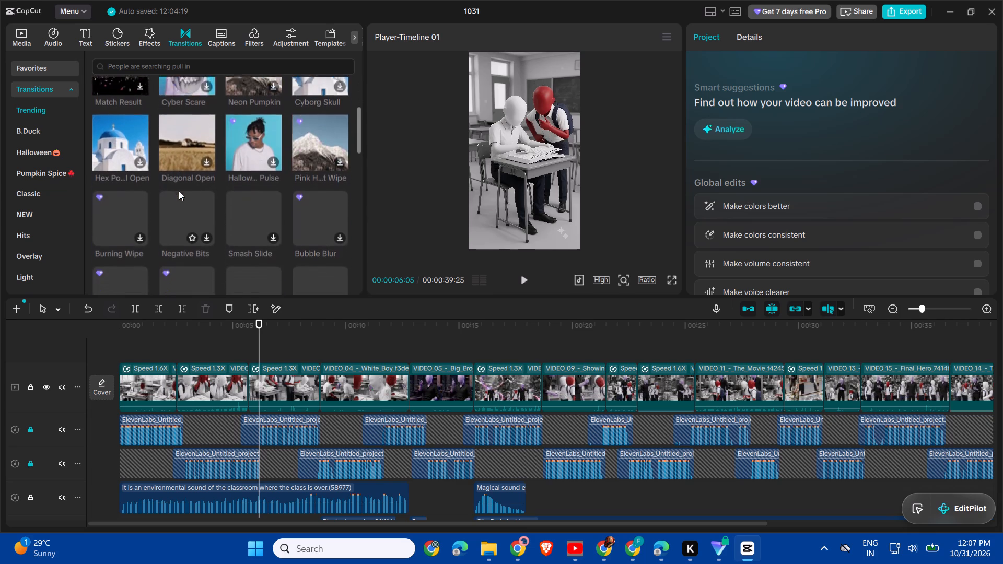
scroll(179, 191, down, 2)
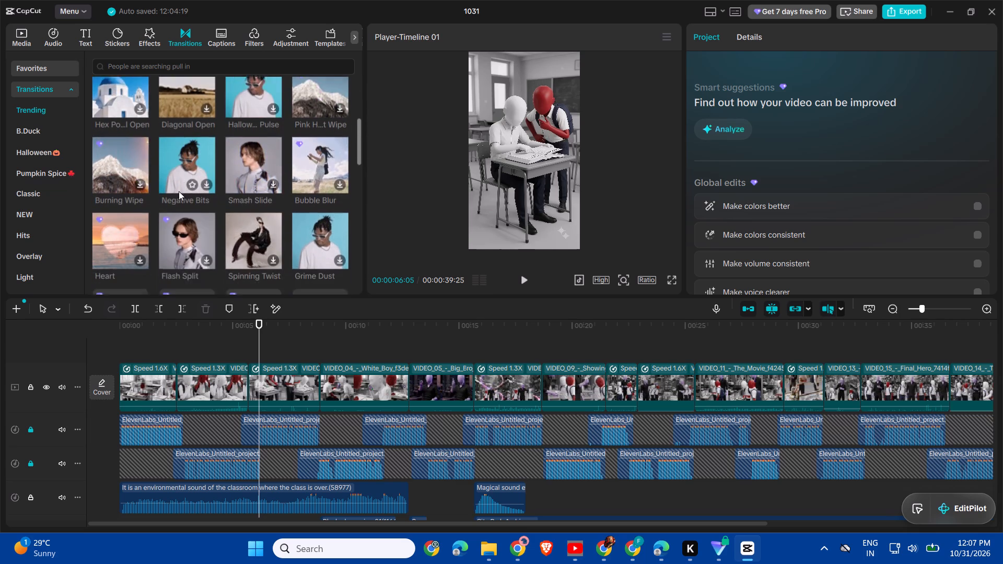
scroll(179, 191, down, 2)
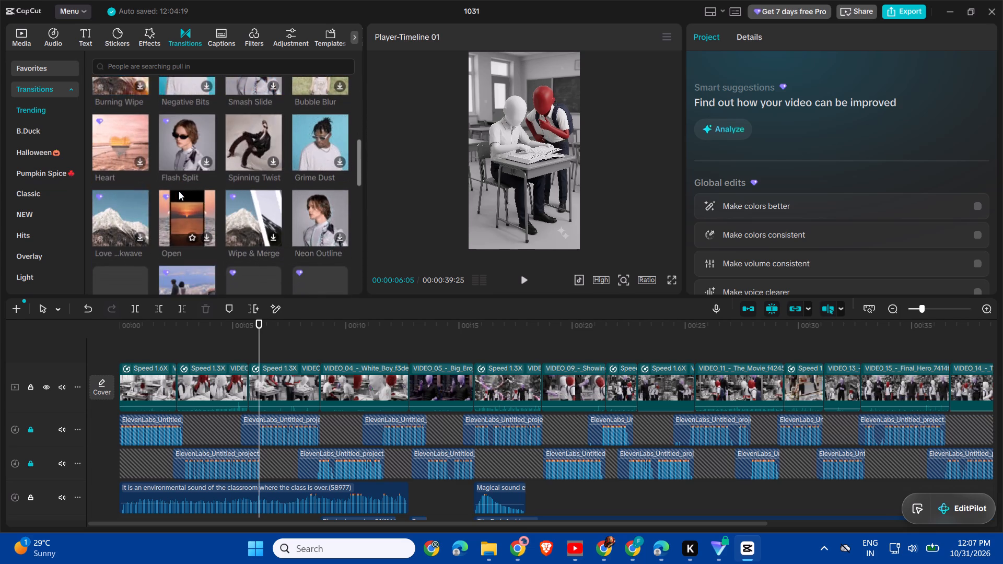
scroll(179, 191, down, 2)
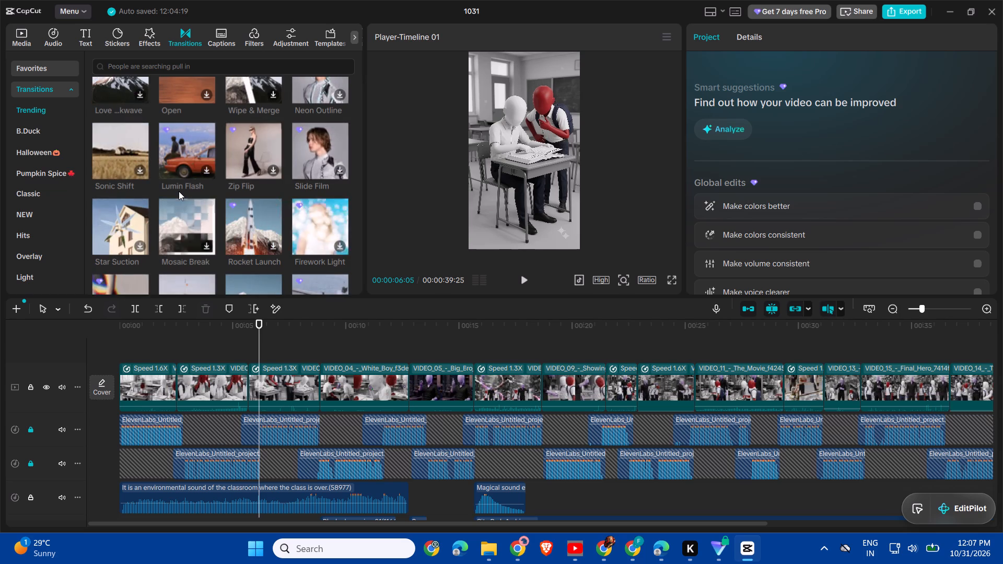
scroll(179, 191, down, 1)
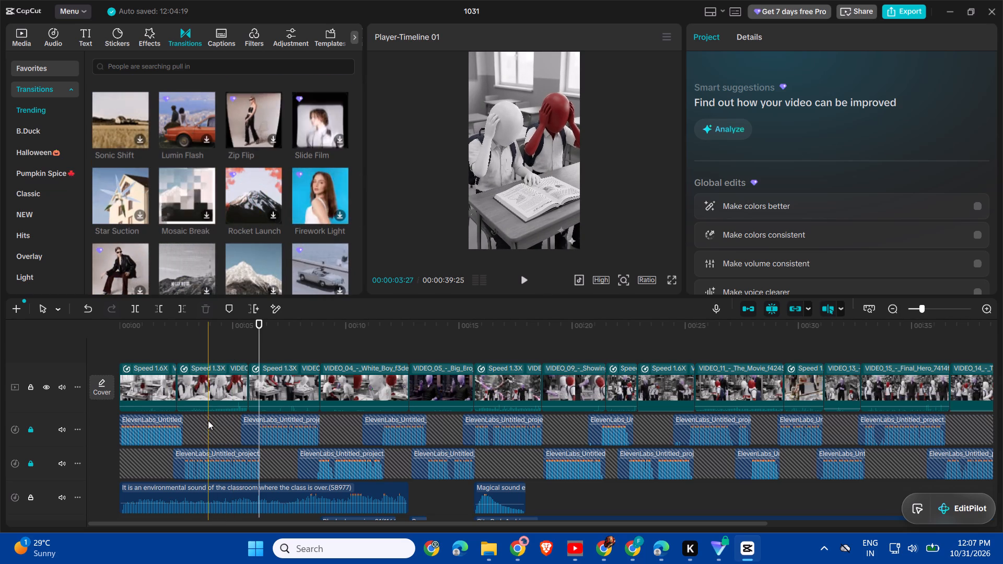
Apply the Trending In animation Vibrant Wave to the first video clip and play back the opening to check it.
click(150, 382)
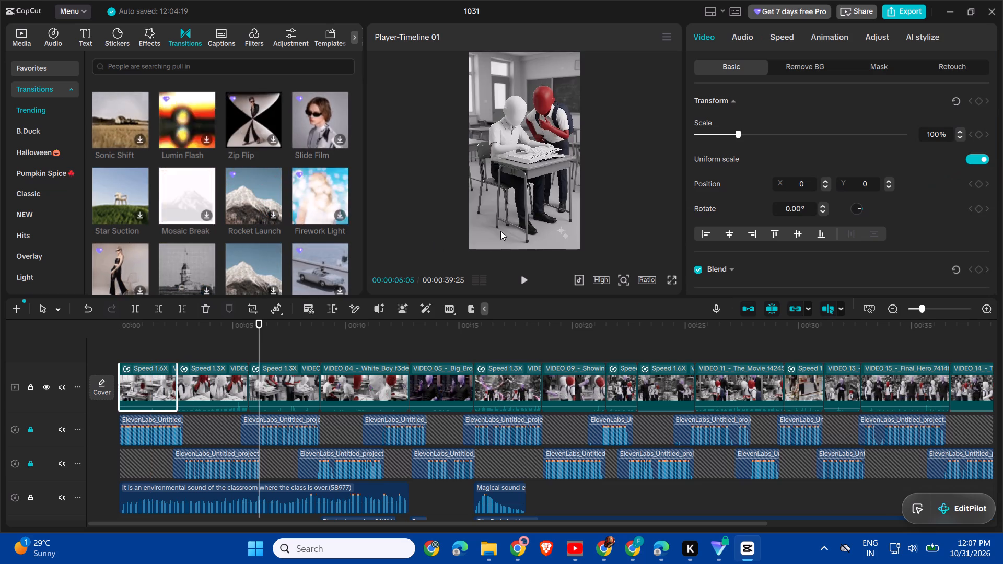
click(817, 39)
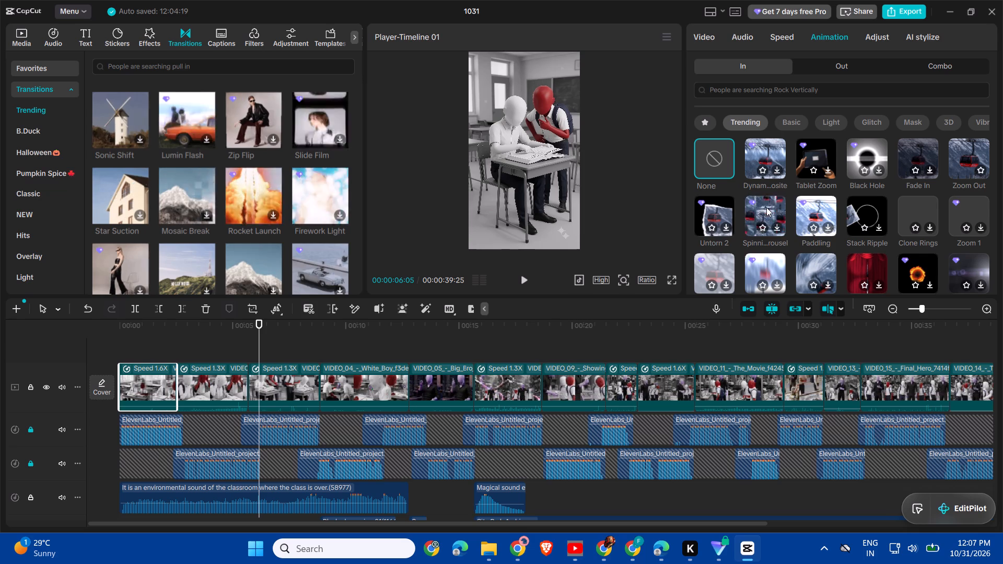
scroll(854, 221, down, 1)
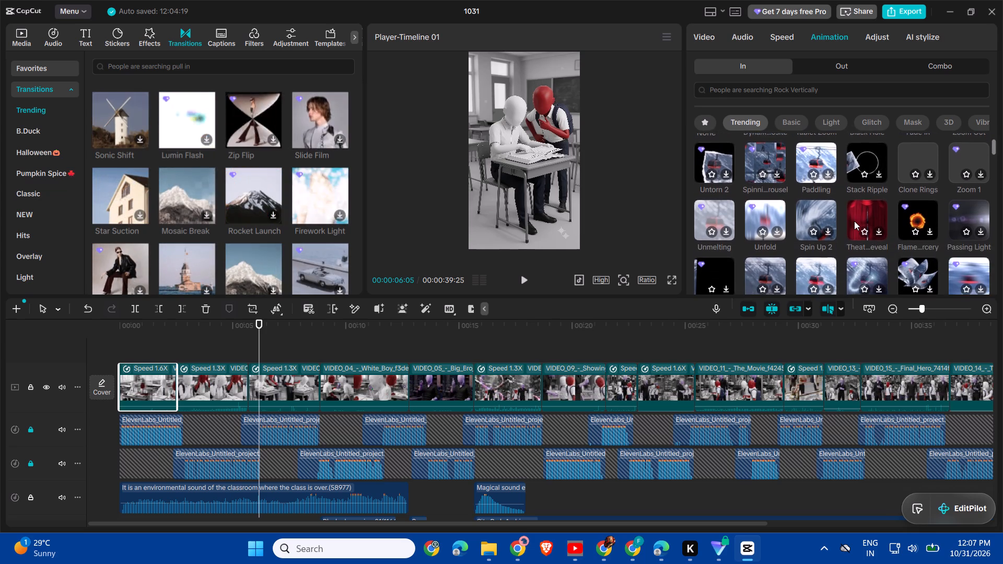
scroll(854, 221, down, 1)
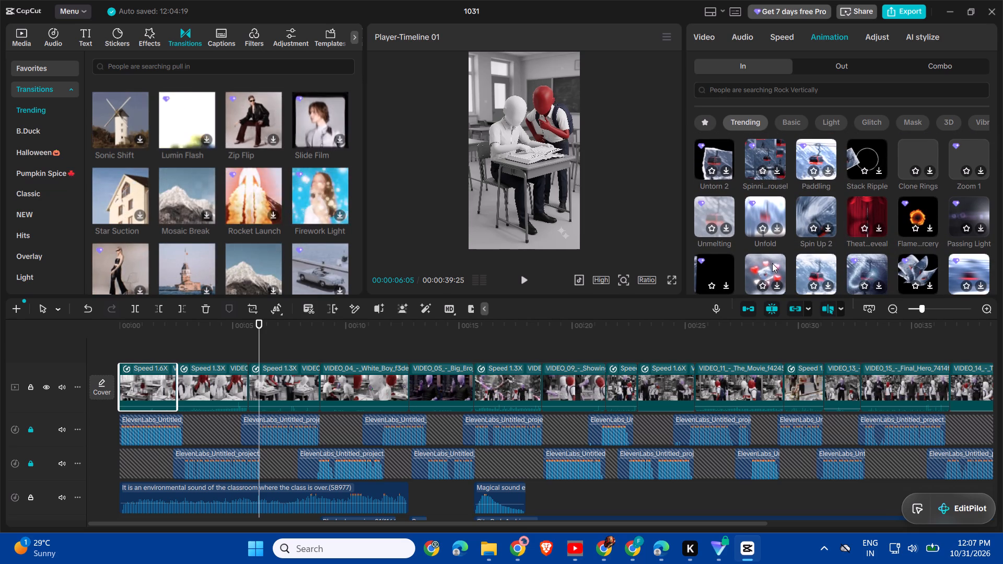
double_click(819, 264)
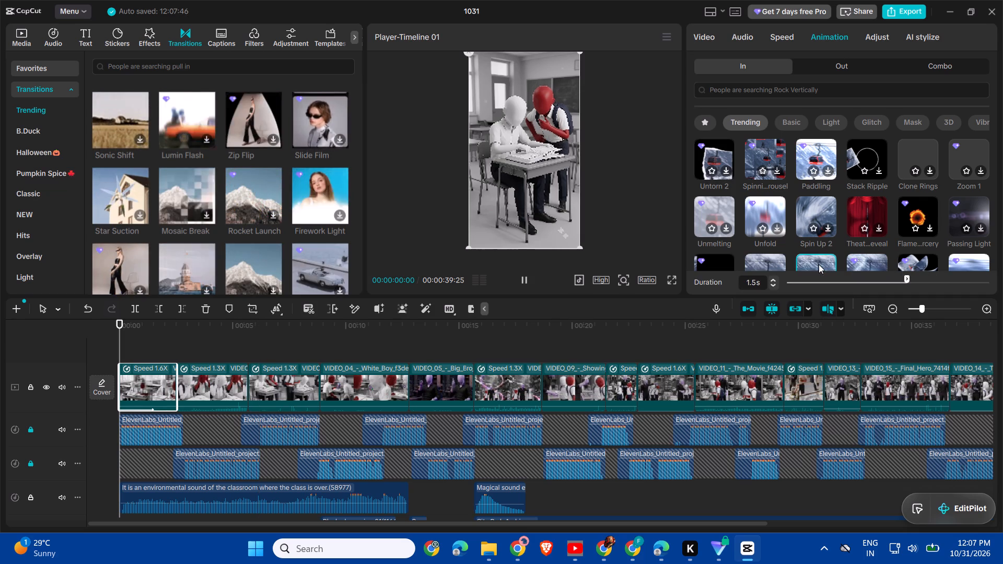
key(space)
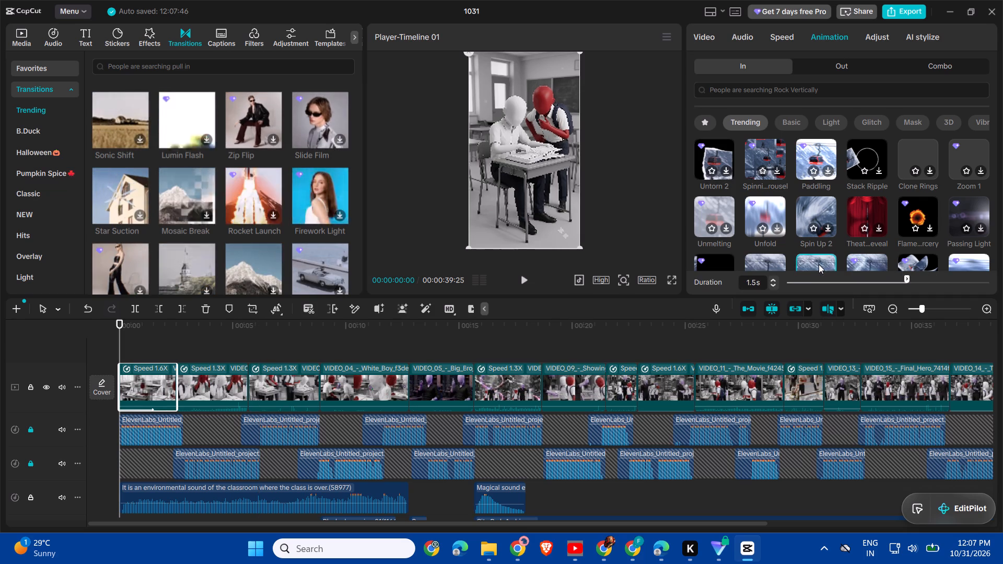
key(space)
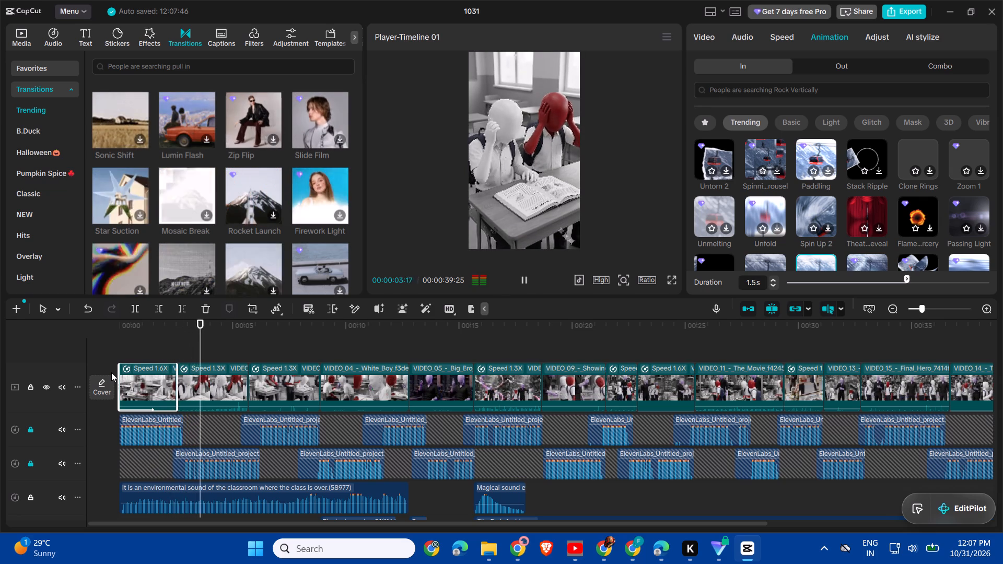
key(space)
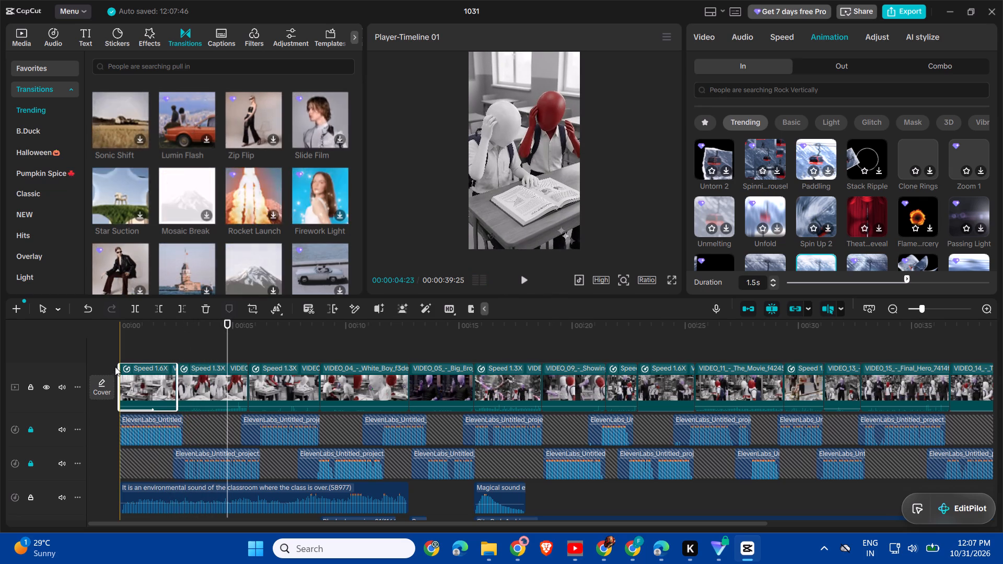
key(space)
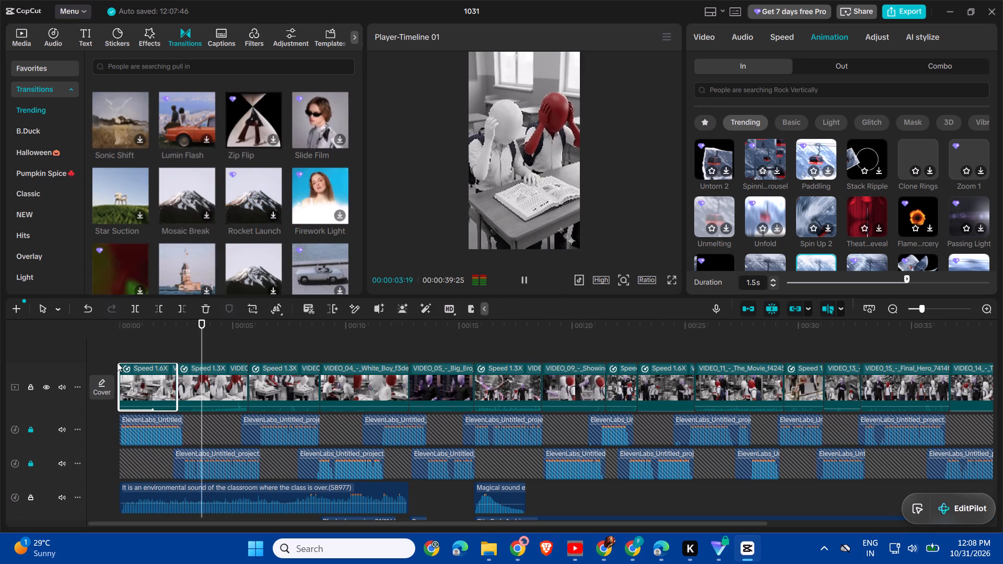
key(space)
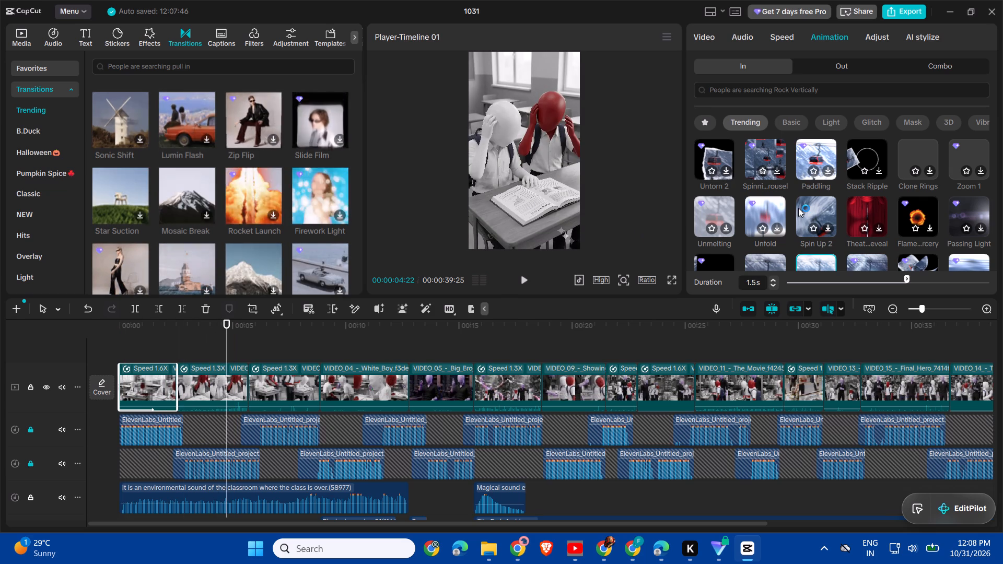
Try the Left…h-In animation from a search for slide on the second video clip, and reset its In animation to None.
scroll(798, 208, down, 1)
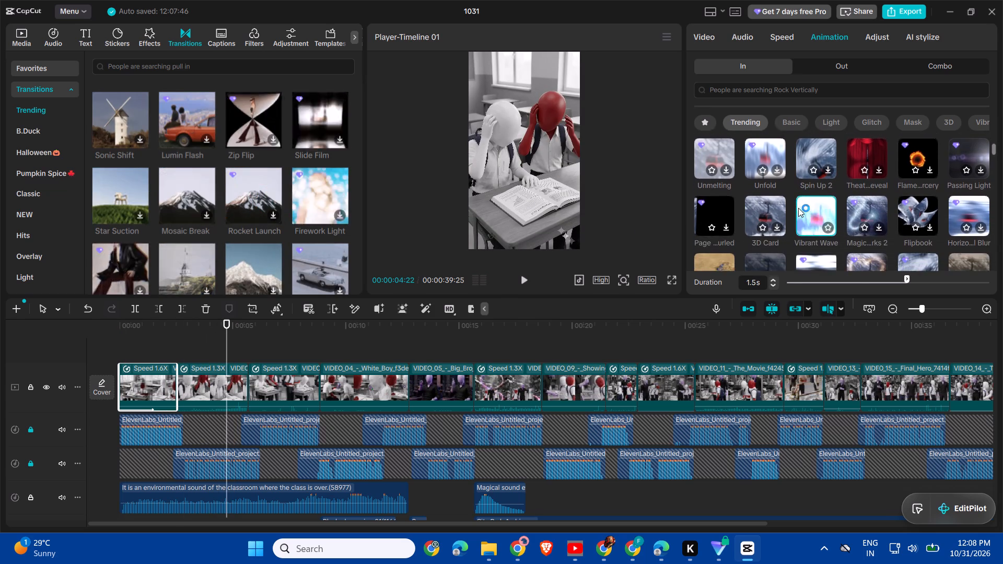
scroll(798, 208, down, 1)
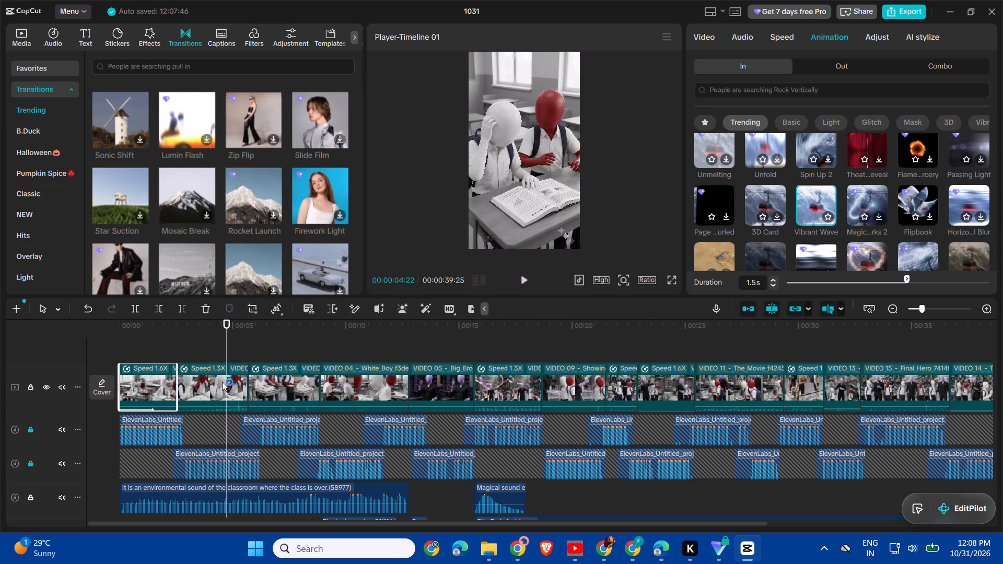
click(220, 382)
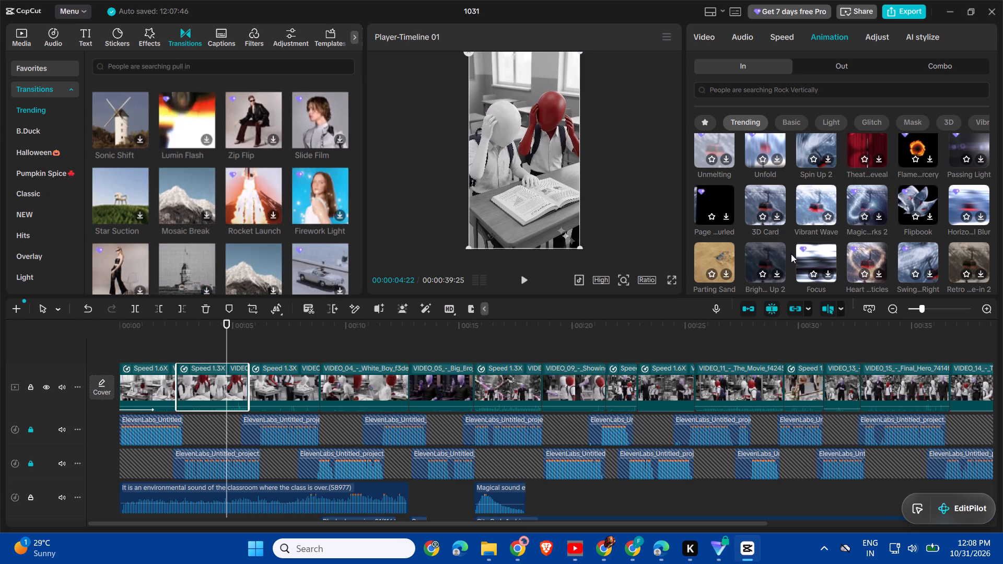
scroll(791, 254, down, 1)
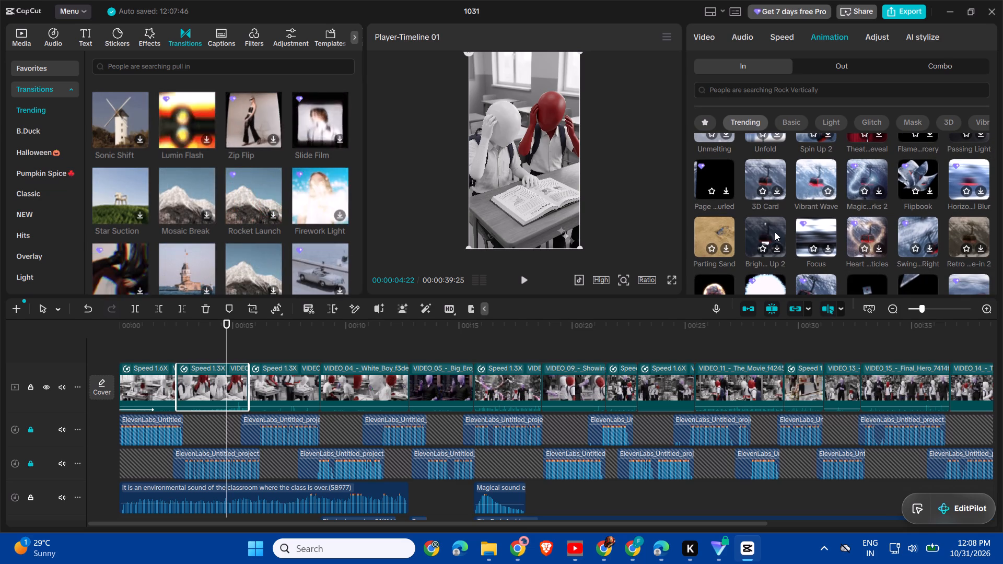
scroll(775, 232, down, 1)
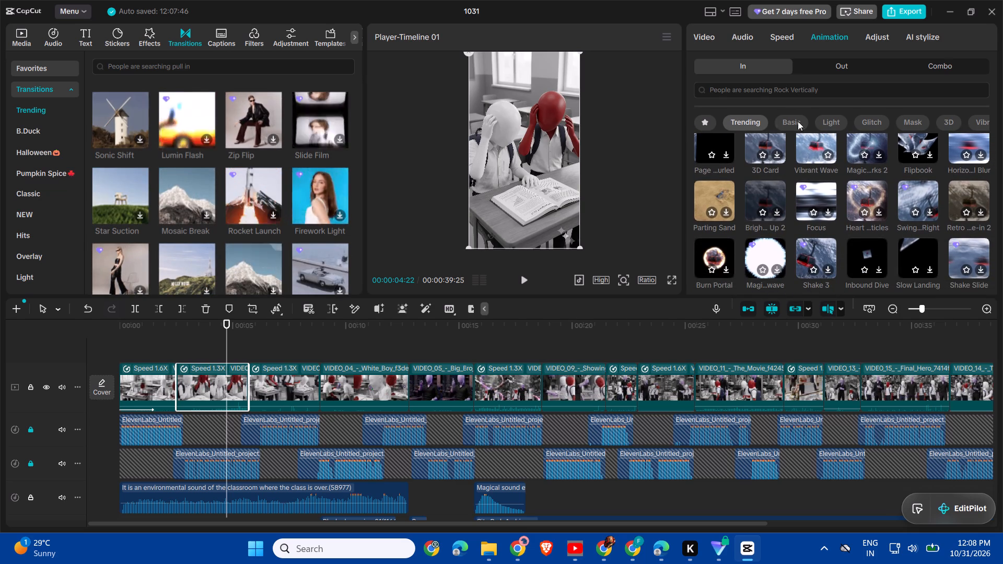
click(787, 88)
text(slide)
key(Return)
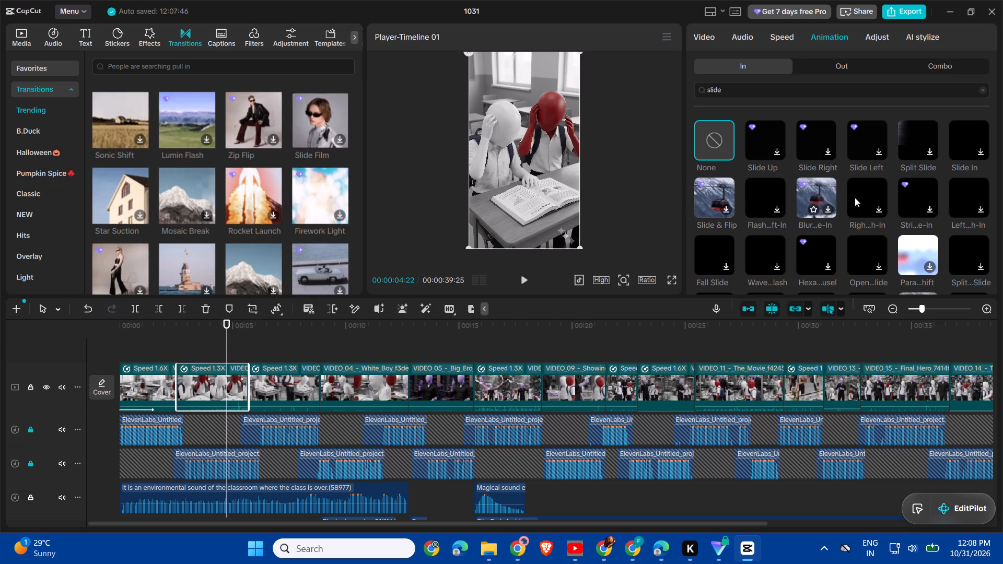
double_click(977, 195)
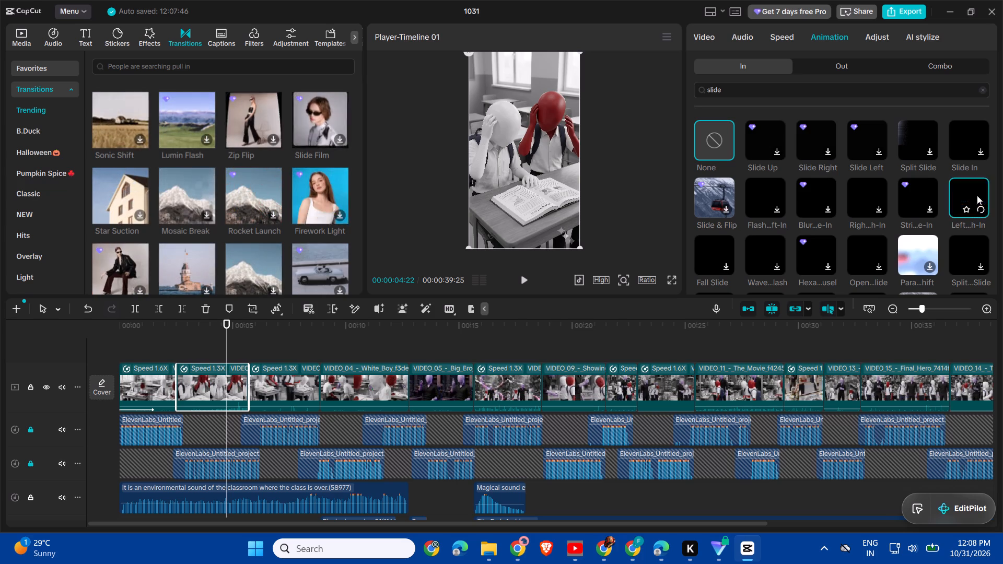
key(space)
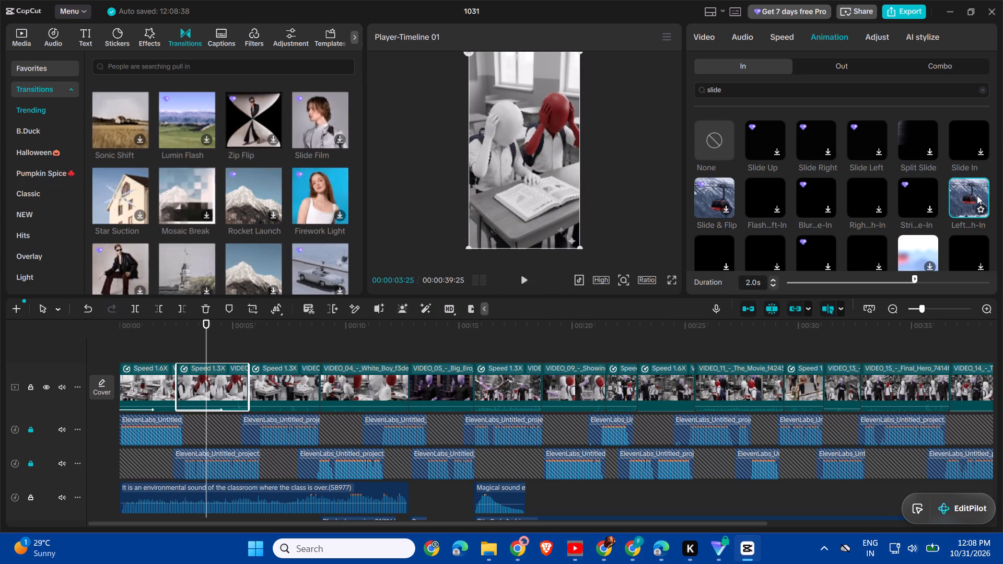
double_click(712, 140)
Search the Out animations for slide, apply Tear…-Out to the second video clip, and play it back.
click(848, 64)
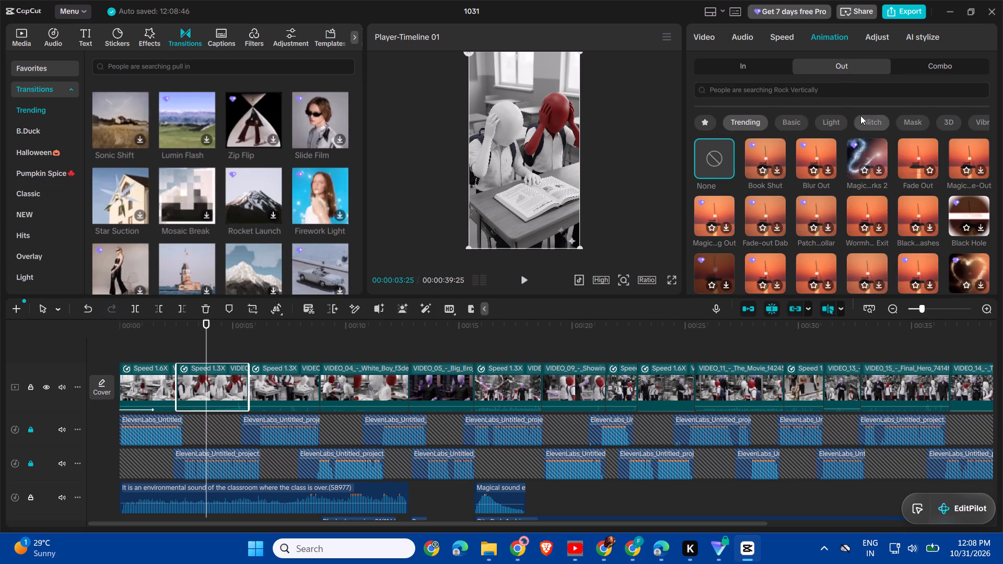
click(817, 90)
text(slide)
key(Return)
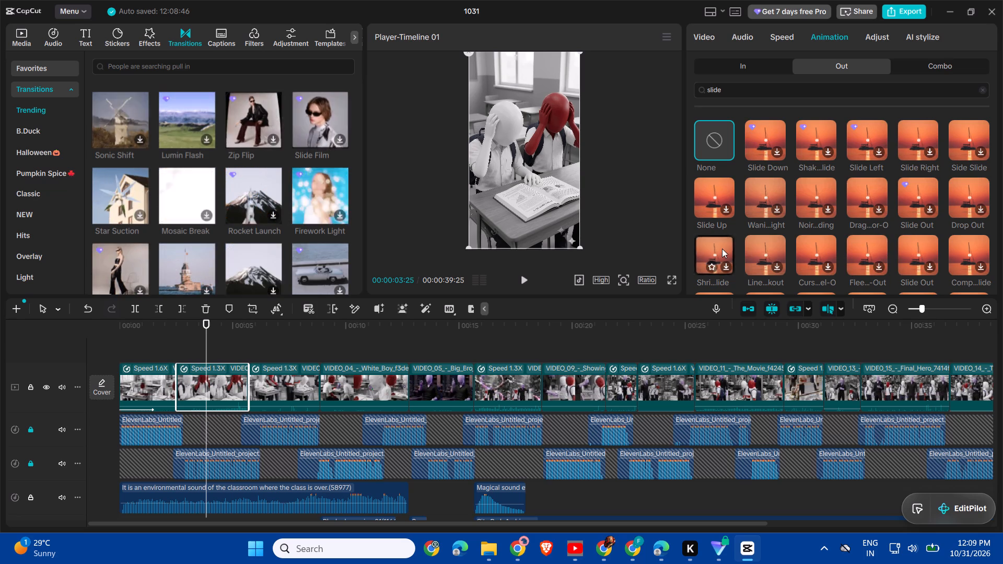
scroll(722, 249, down, 1)
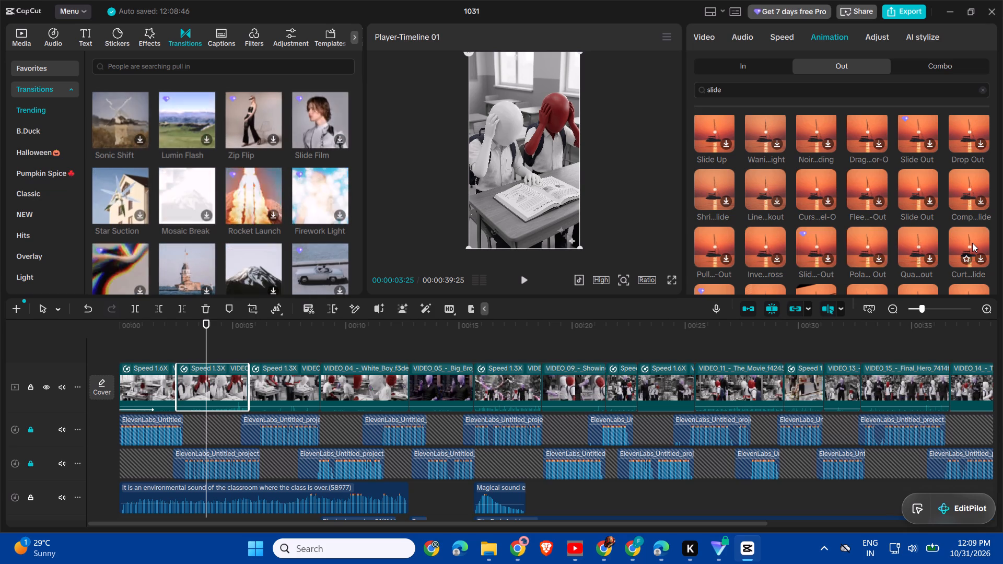
scroll(972, 243, down, 1)
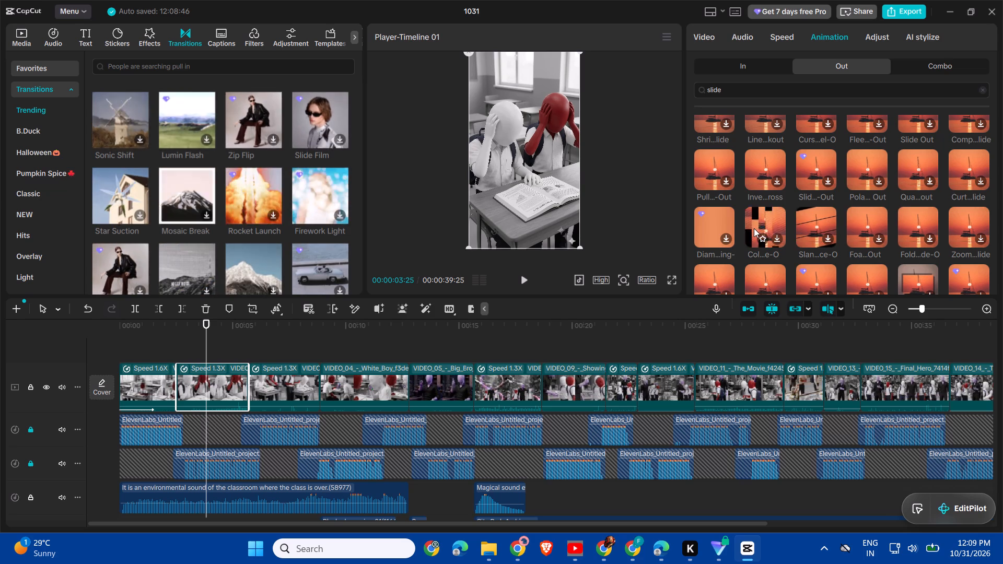
scroll(754, 228, down, 1)
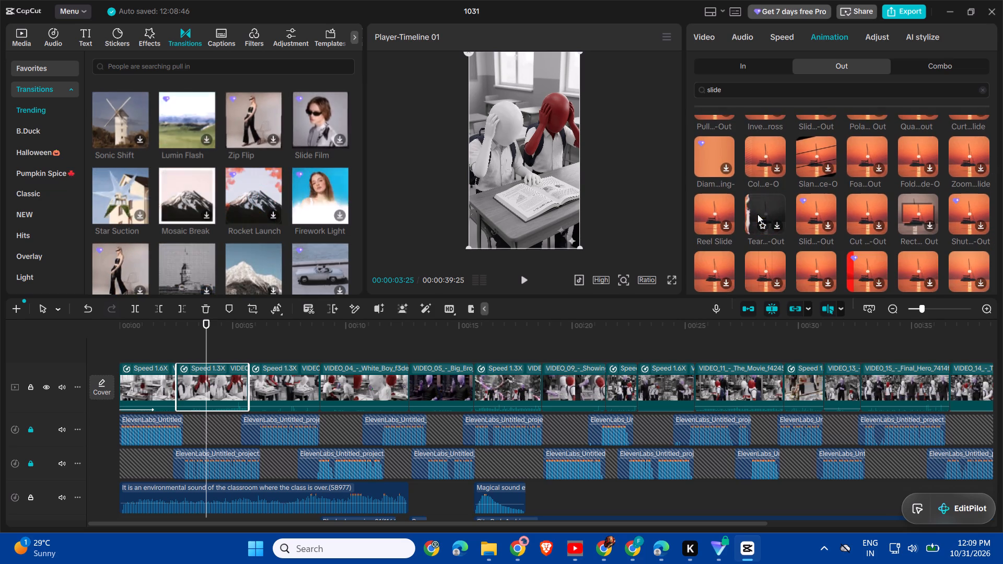
double_click(757, 214)
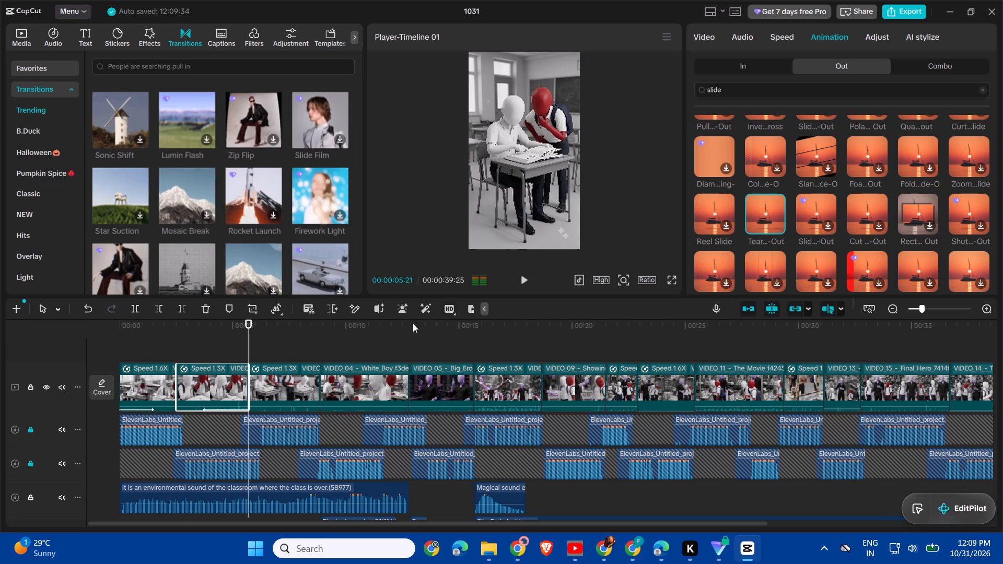
key(space)
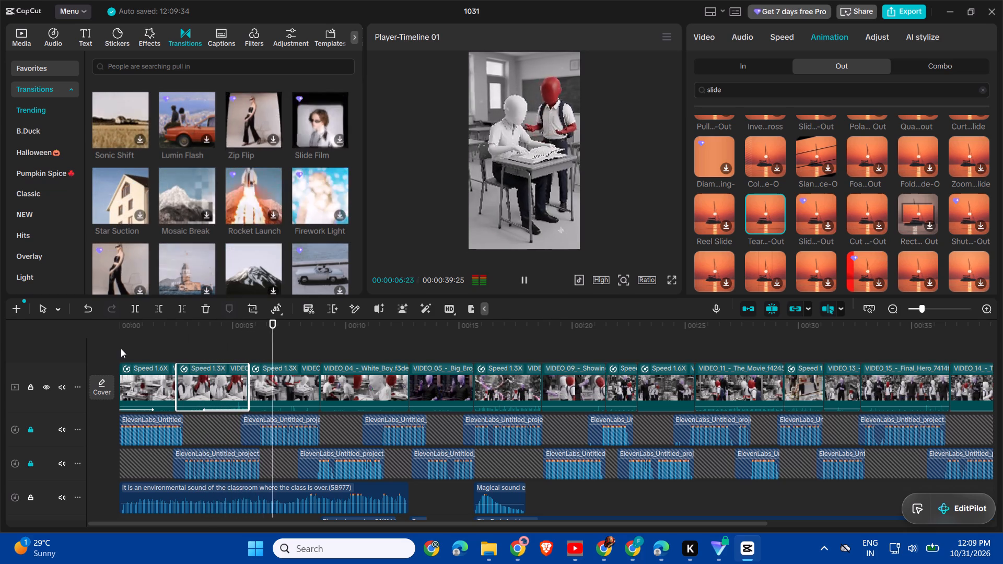
key(space)
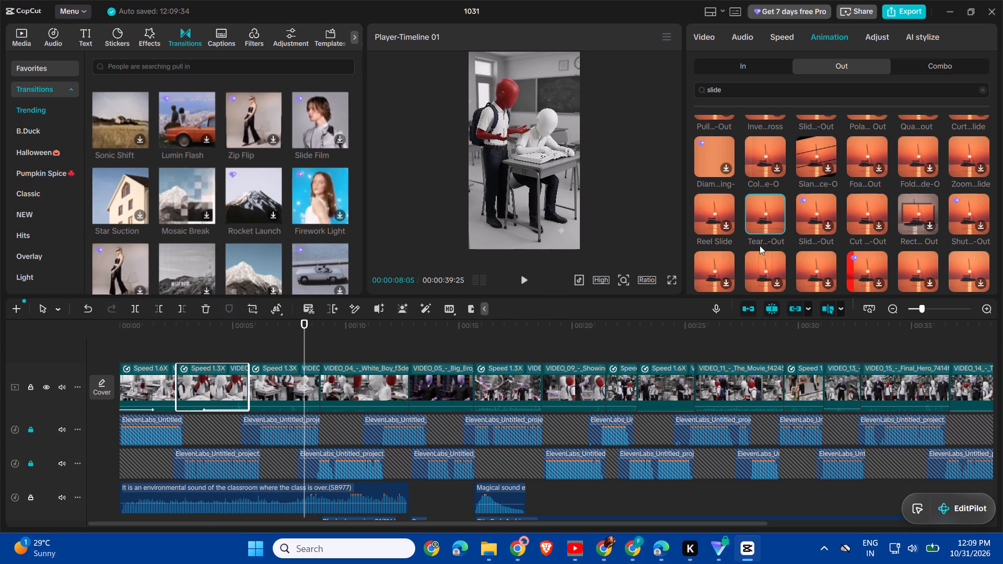
Select the third video clip and play back its opening briefly to check the cut from the second clip.
scroll(767, 247, down, 1)
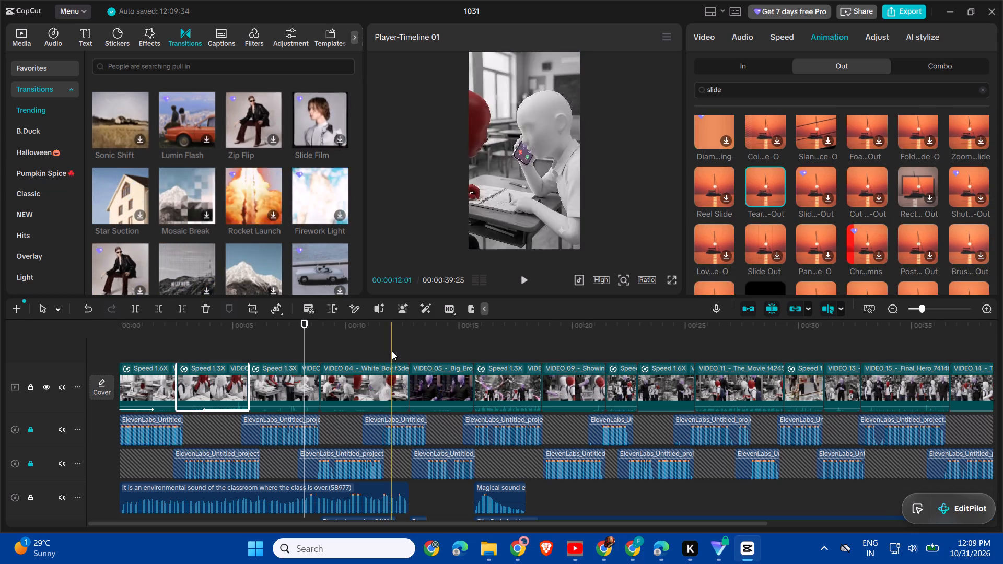
click(275, 381)
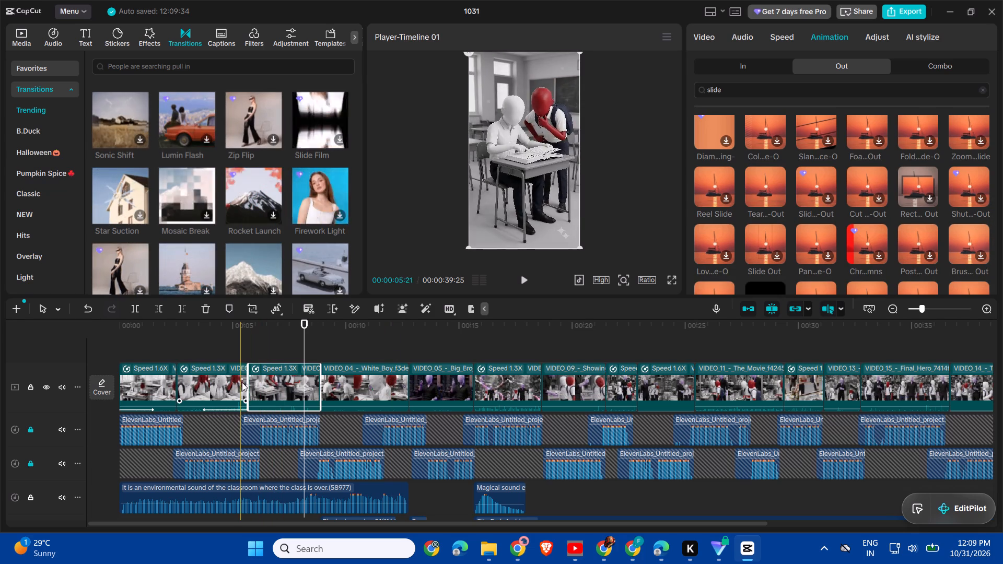
key(space)
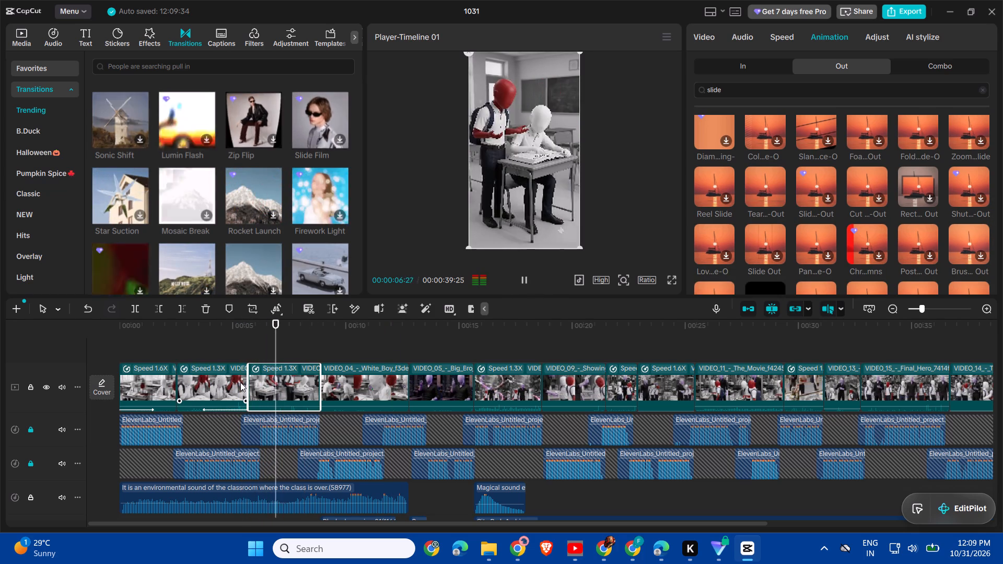
key(space)
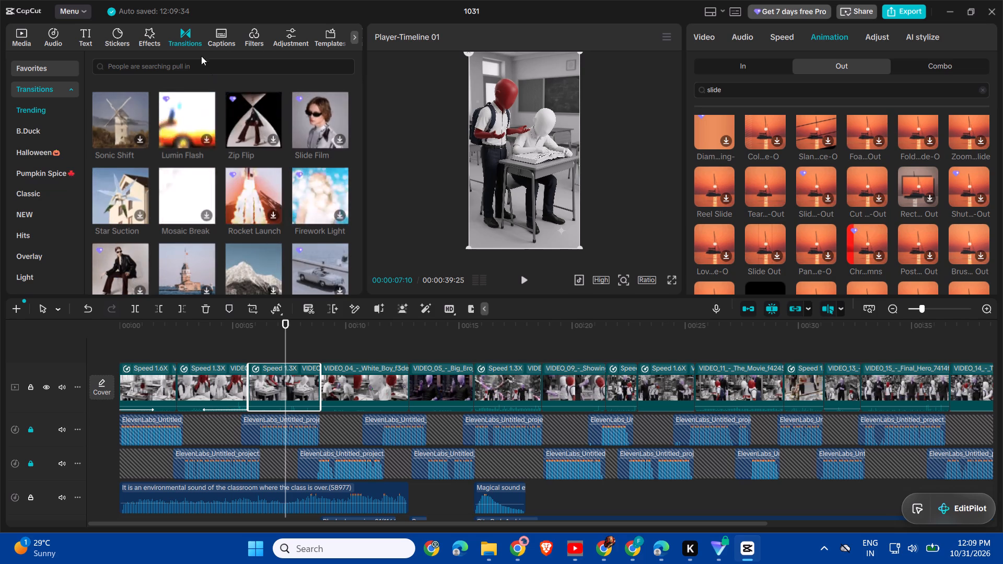
Search the transitions for paper and preview Paper Cracking.
scroll(242, 185, down, 1)
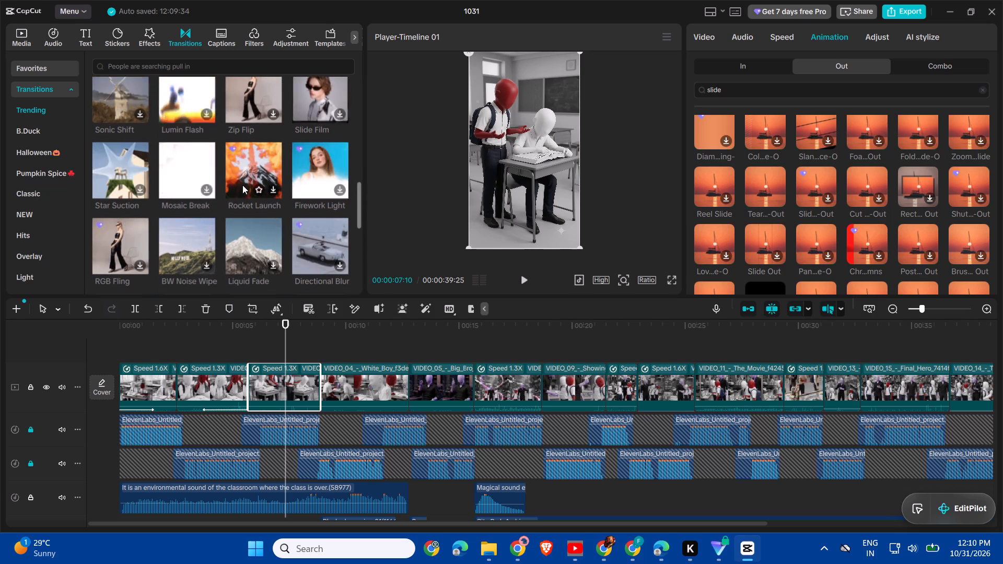
click(185, 63)
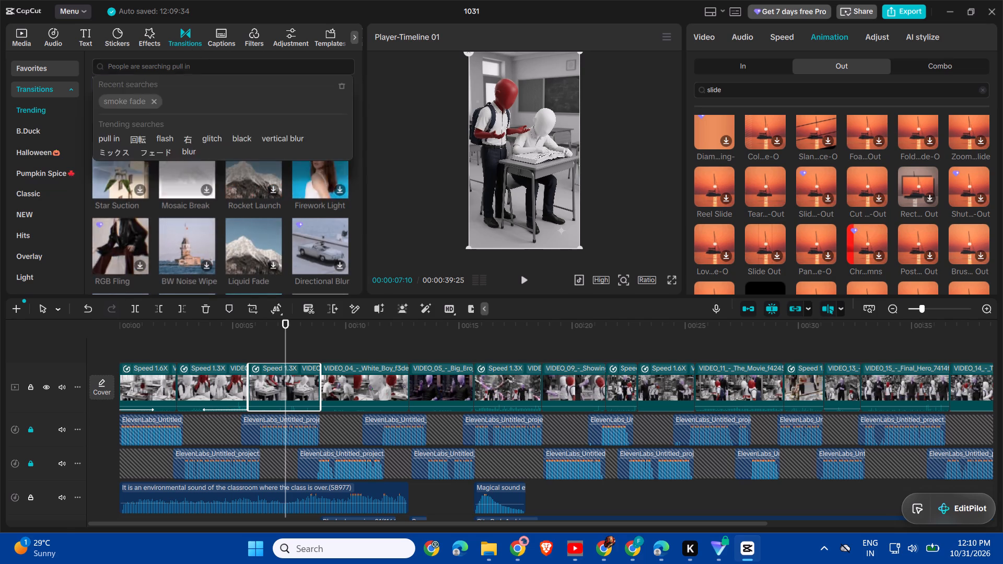
text(paper)
key(Return)
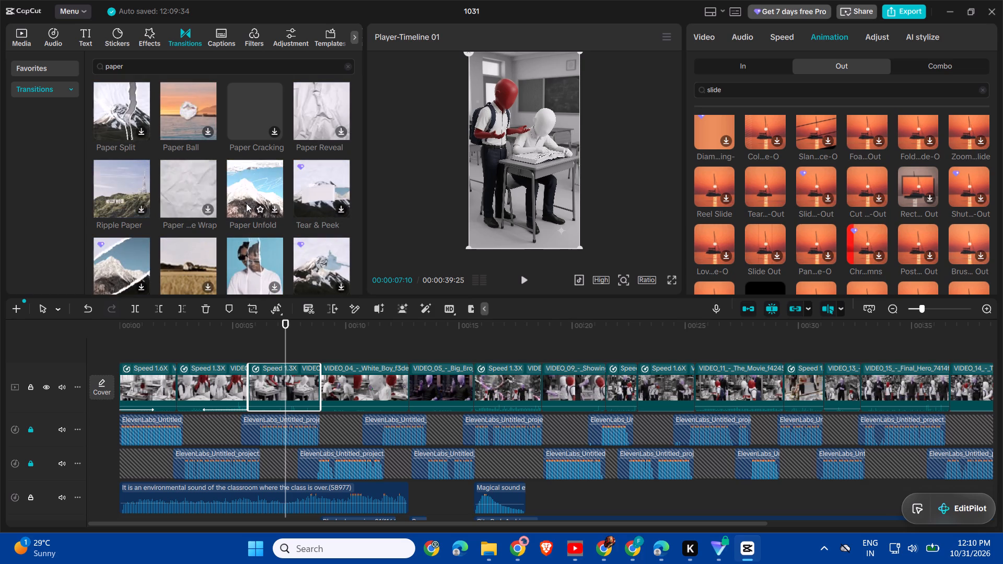
double_click(256, 89)
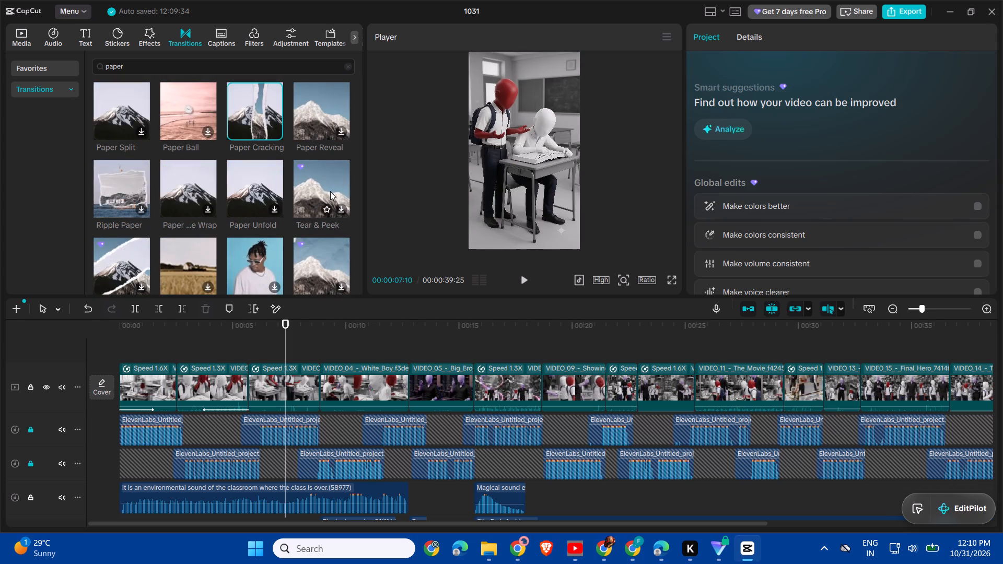
Examine the rest of the paper transitions for one that suits the cut between the second and third video clips.
scroll(330, 191, down, 2)
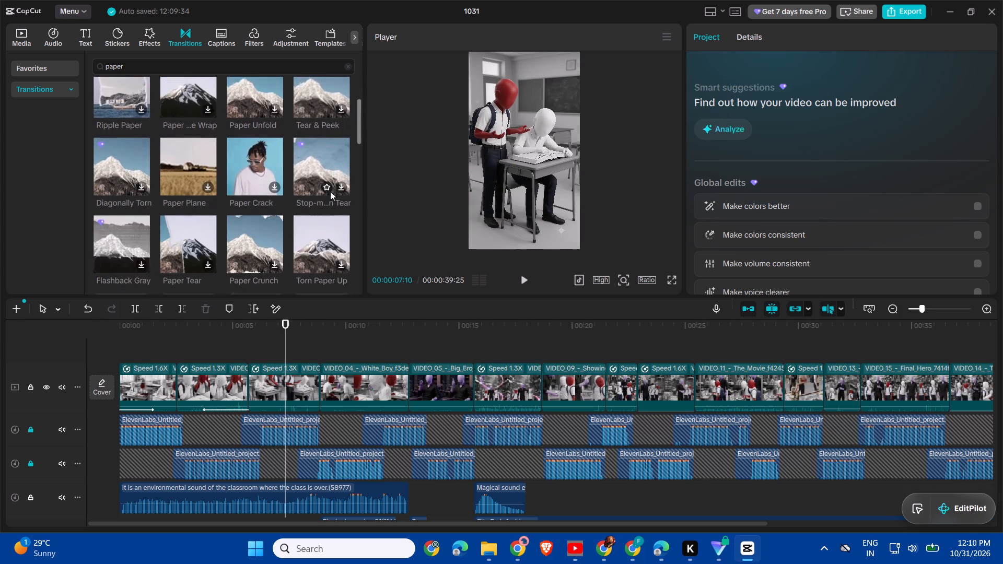
scroll(330, 191, down, 1)
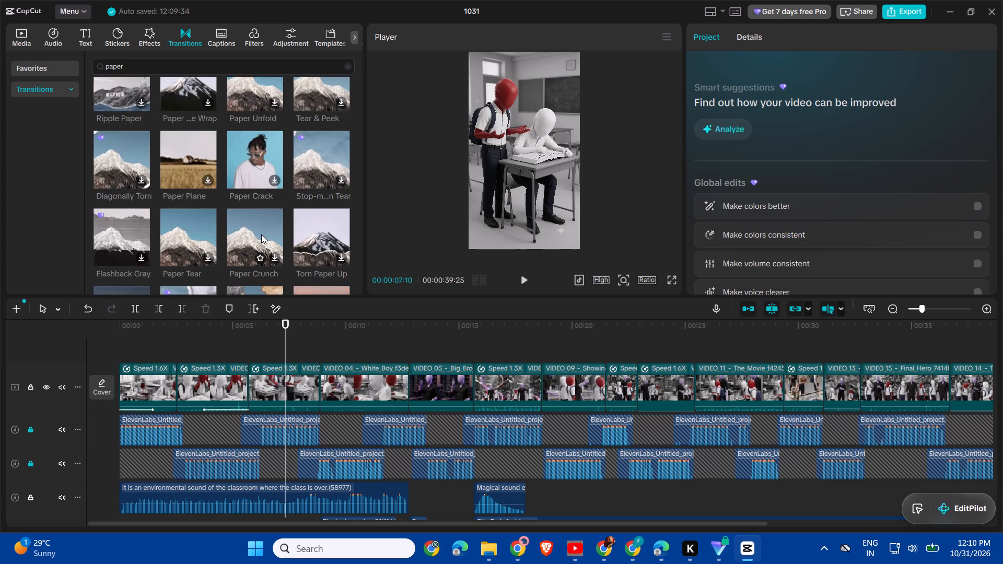
scroll(308, 242, down, 1)
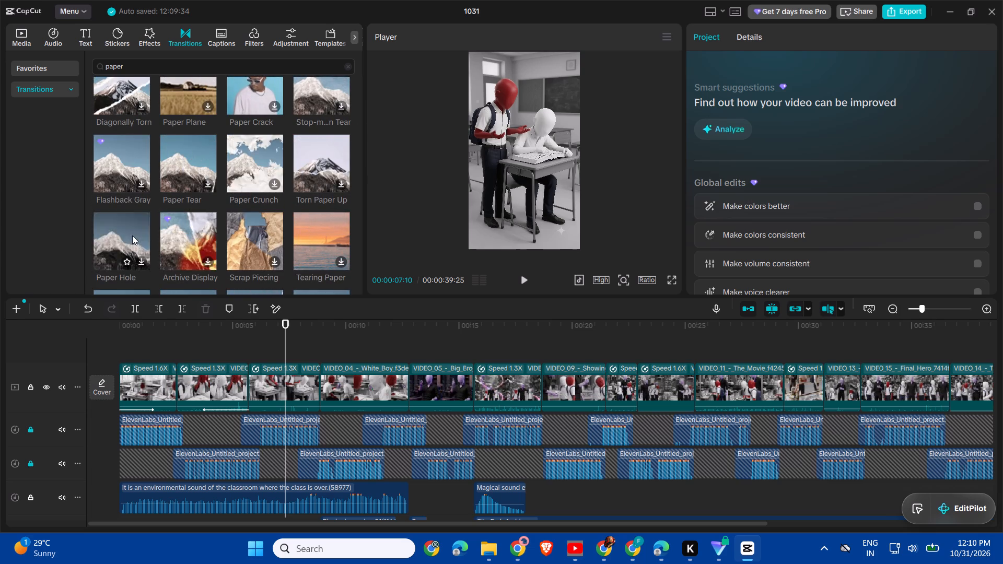
scroll(188, 233, down, 1)
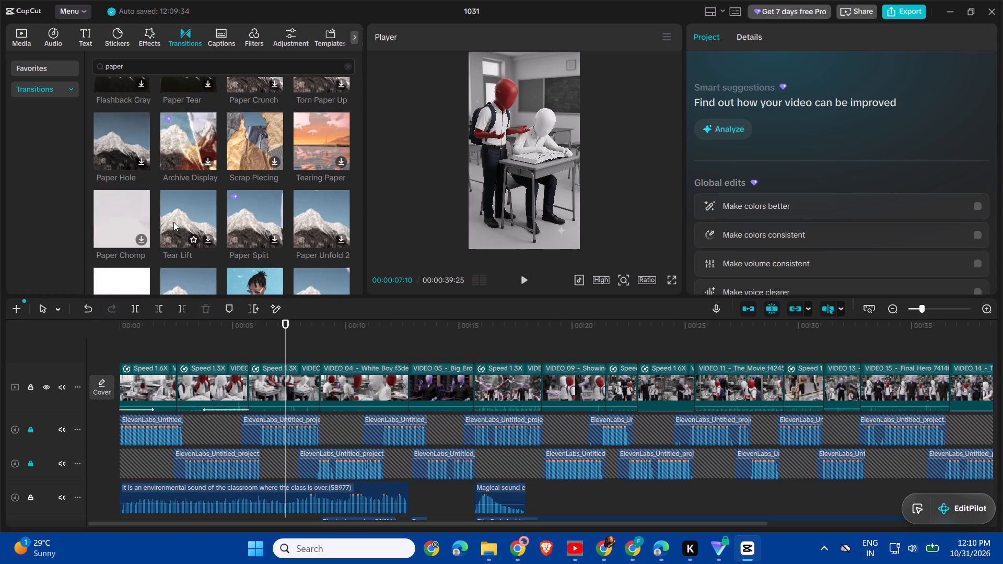
scroll(173, 222, down, 1)
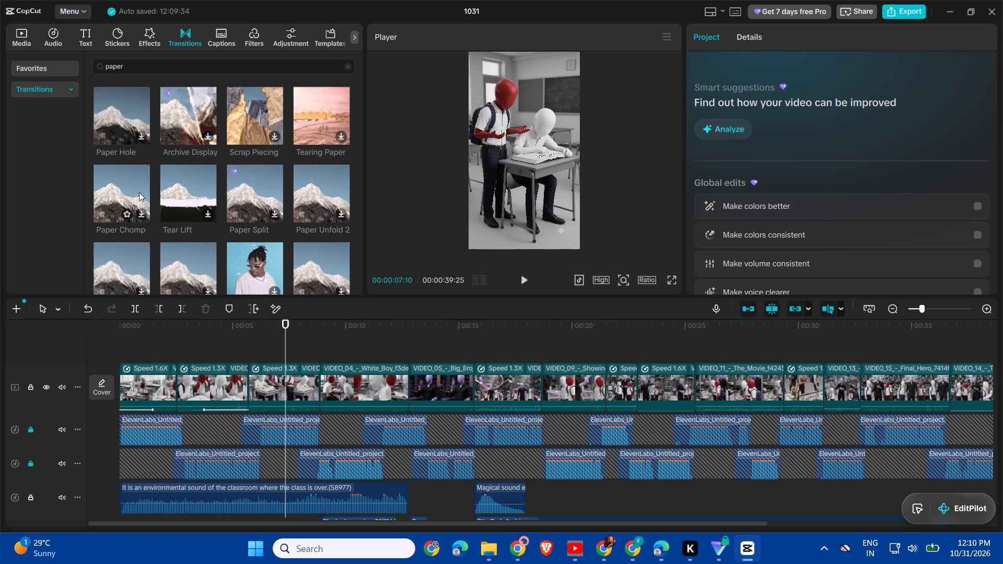
scroll(170, 198, down, 1)
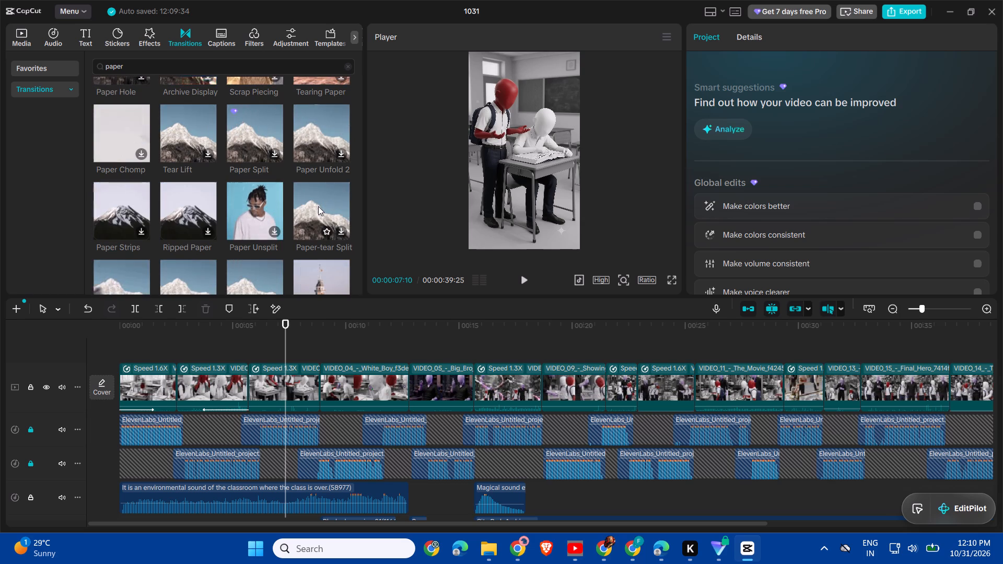
scroll(318, 206, down, 1)
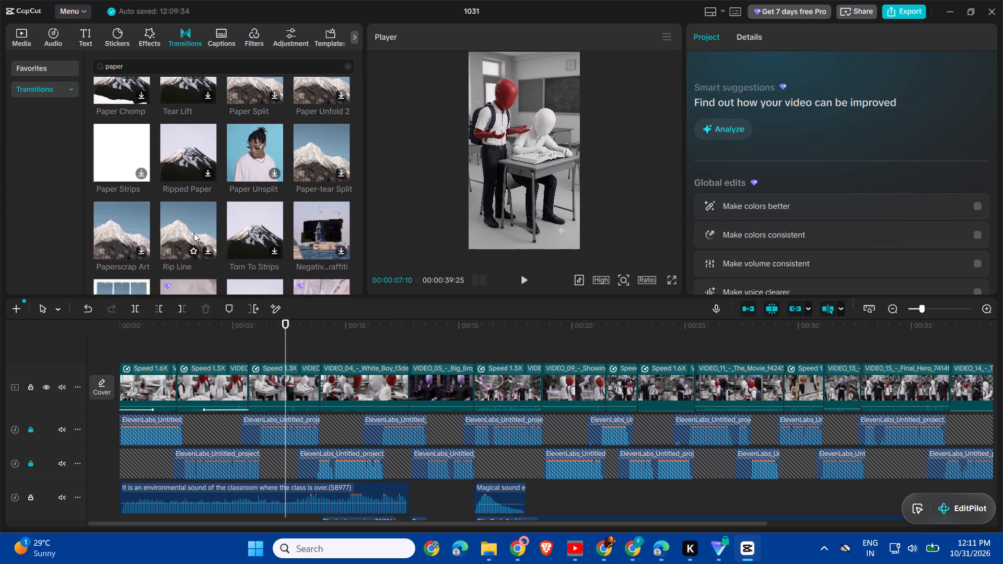
scroll(181, 245, down, 1)
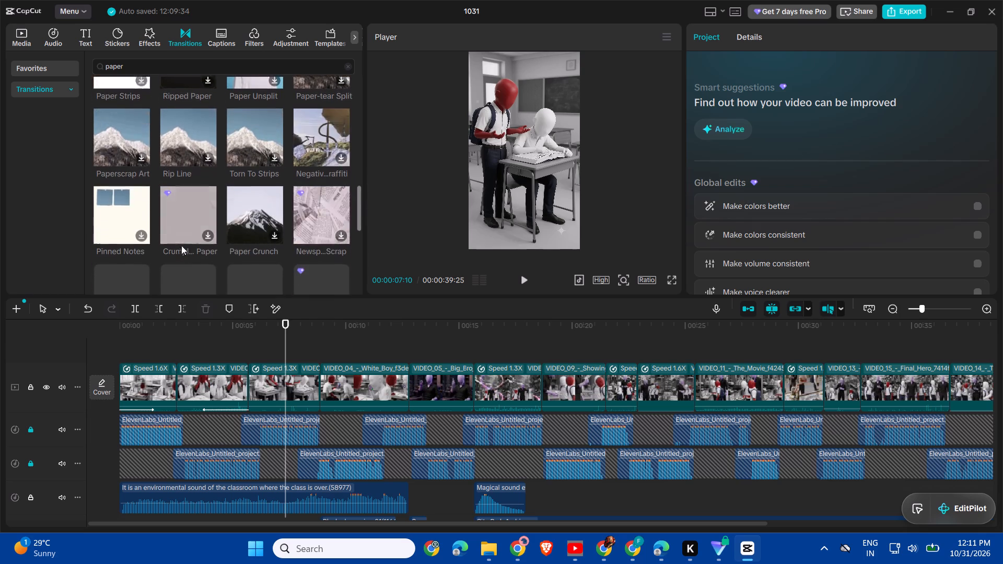
scroll(181, 245, down, 2)
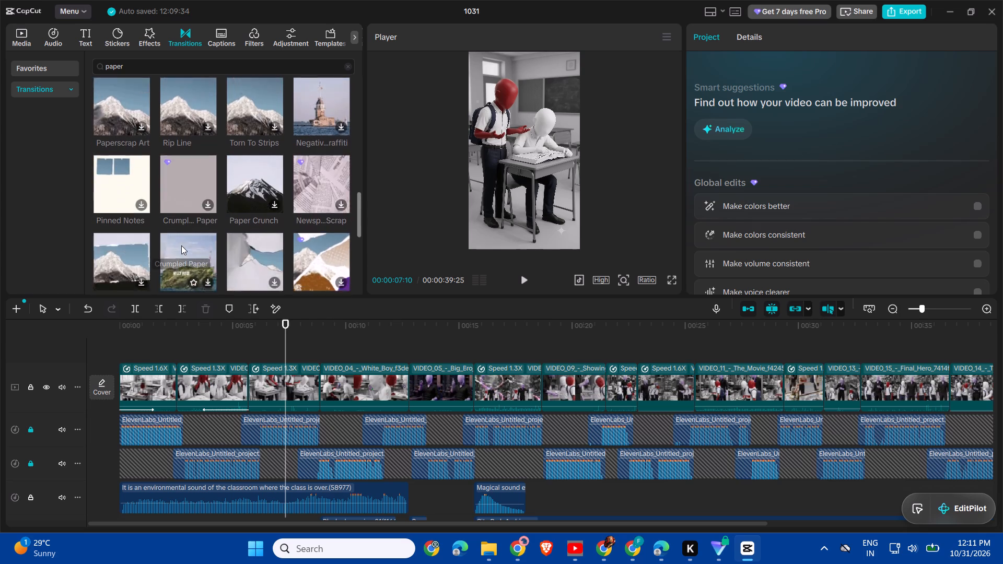
scroll(181, 245, down, 1)
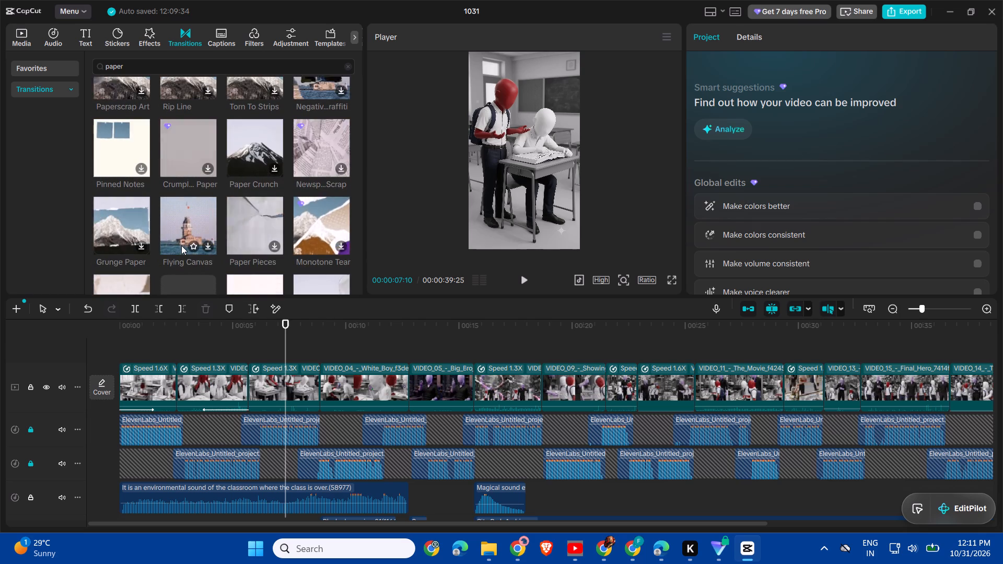
scroll(230, 249, down, 1)
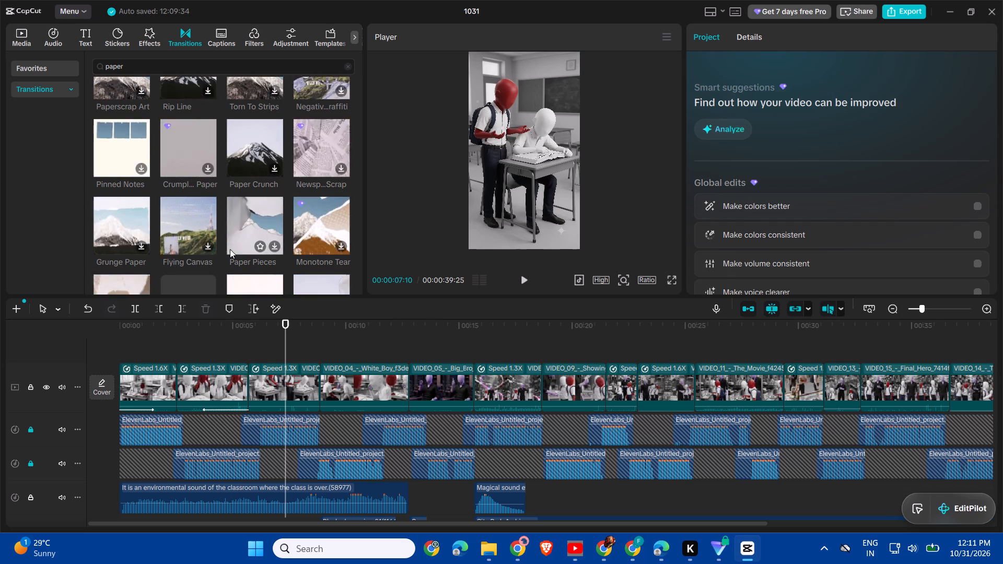
scroll(230, 249, down, 1)
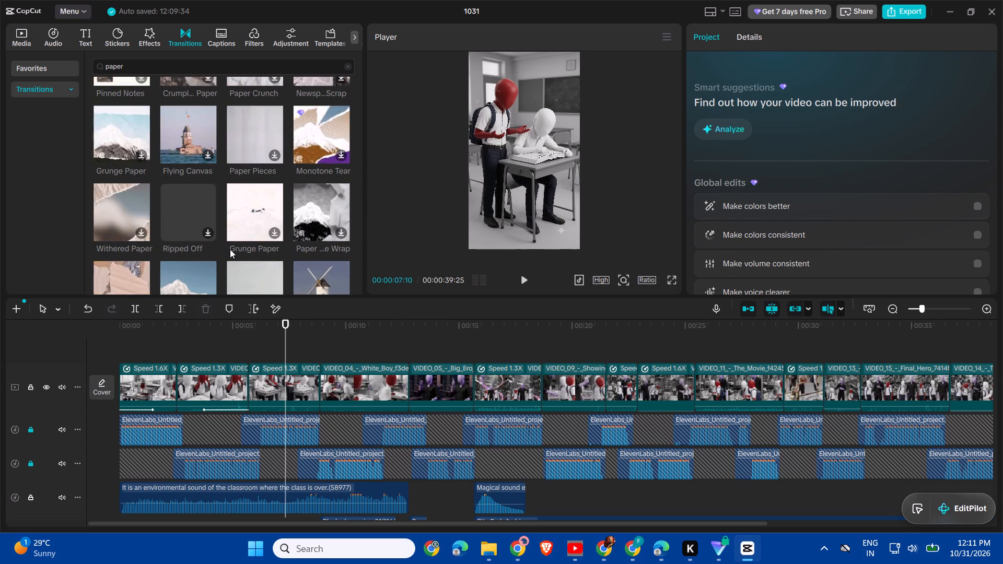
scroll(181, 232, down, 1)
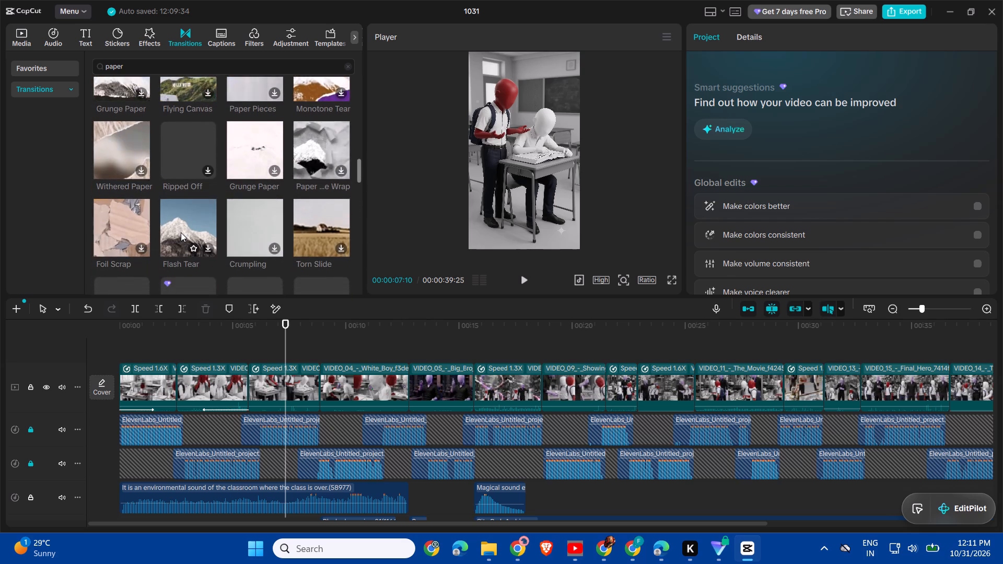
scroll(181, 232, down, 1)
scroll(237, 237, down, 1)
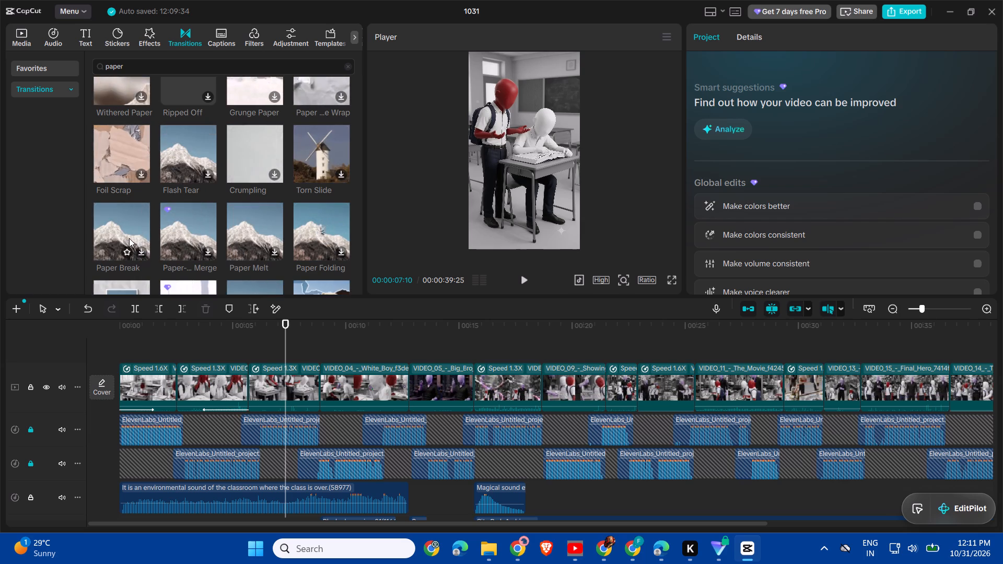
scroll(129, 238, down, 1)
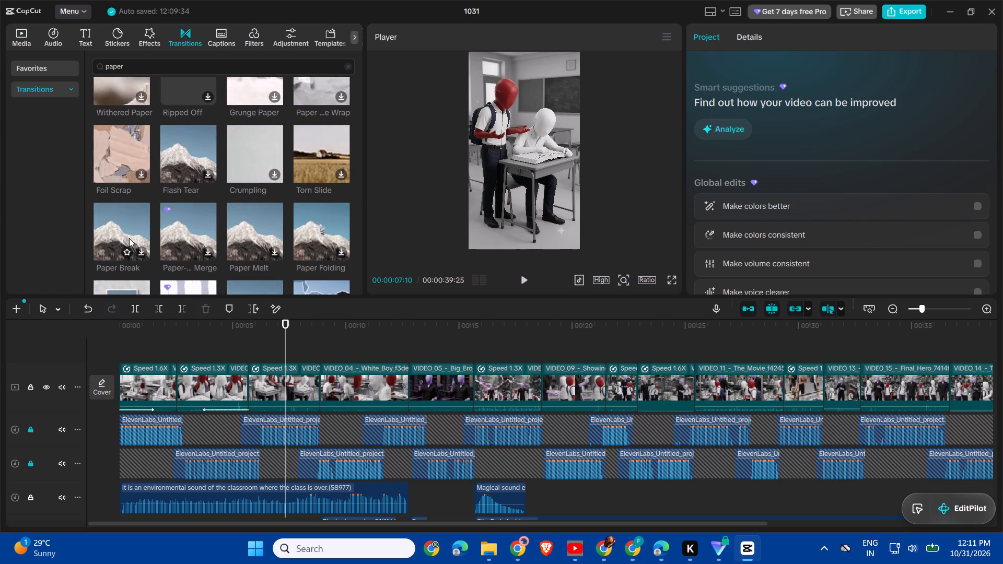
scroll(129, 238, down, 1)
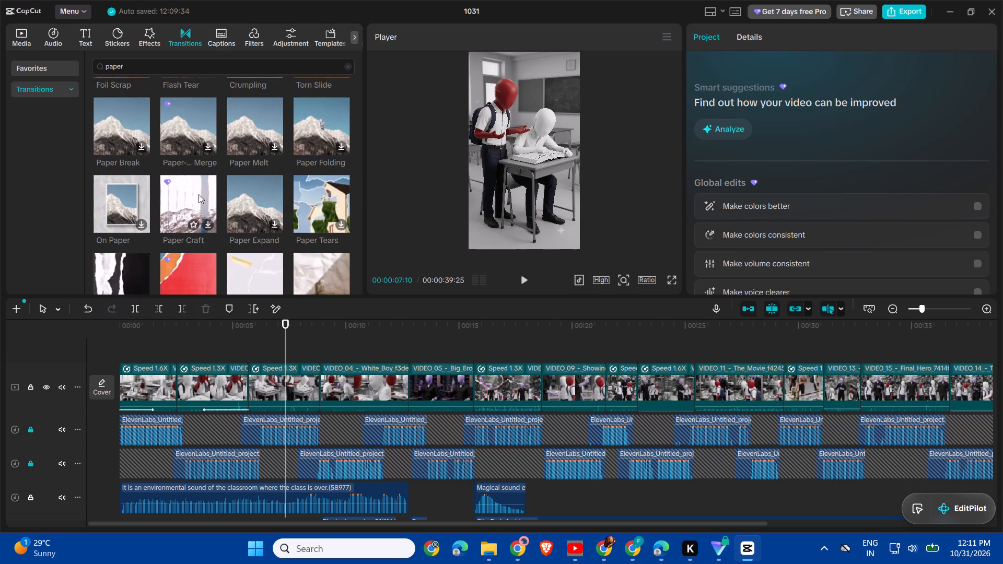
Search the transitions for paper tron and place Torn Slide between the second and third video clips, accepting duplicate frames.
click(214, 65)
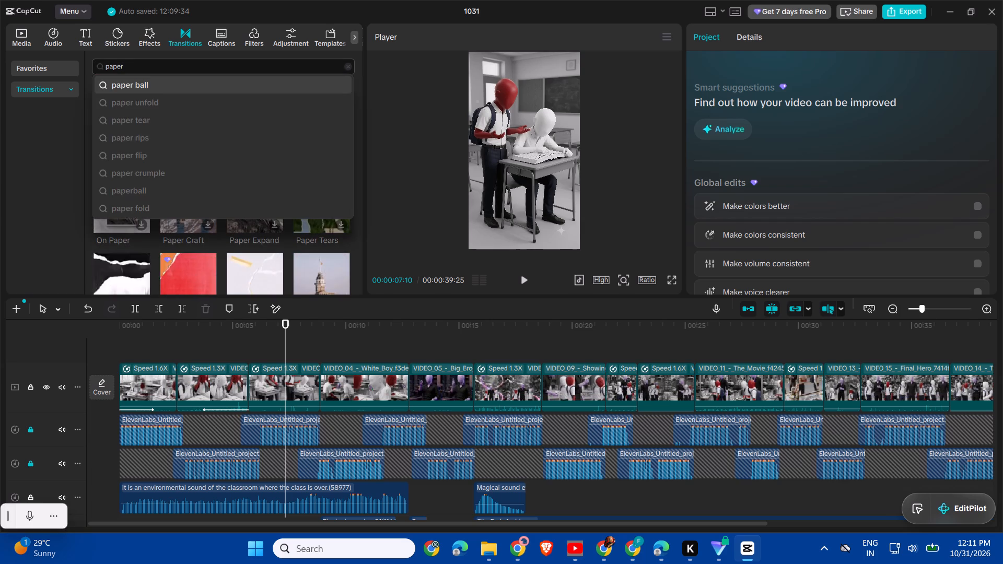
key(space)
text(tron)
key(Return)
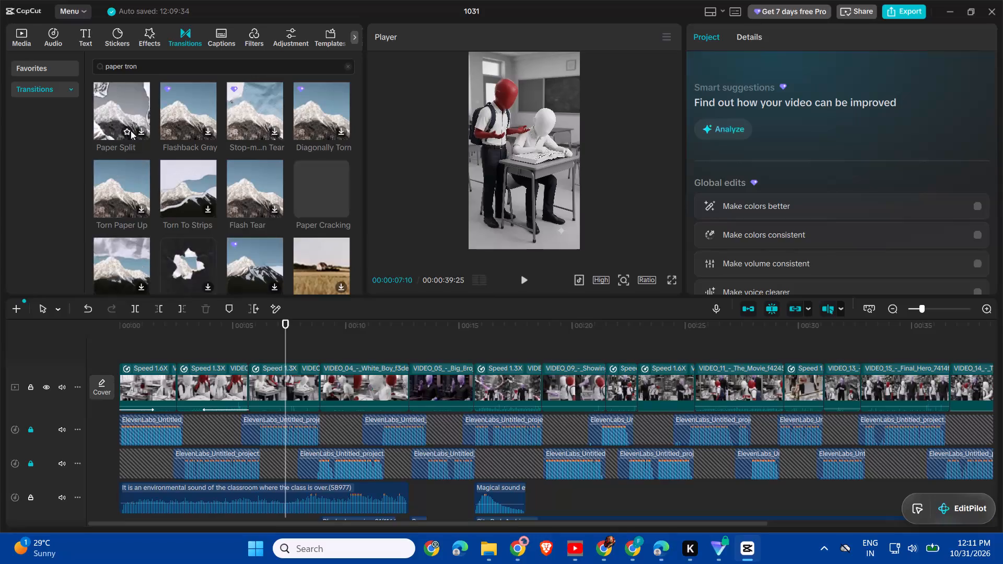
drag(320, 260, 296, 304)
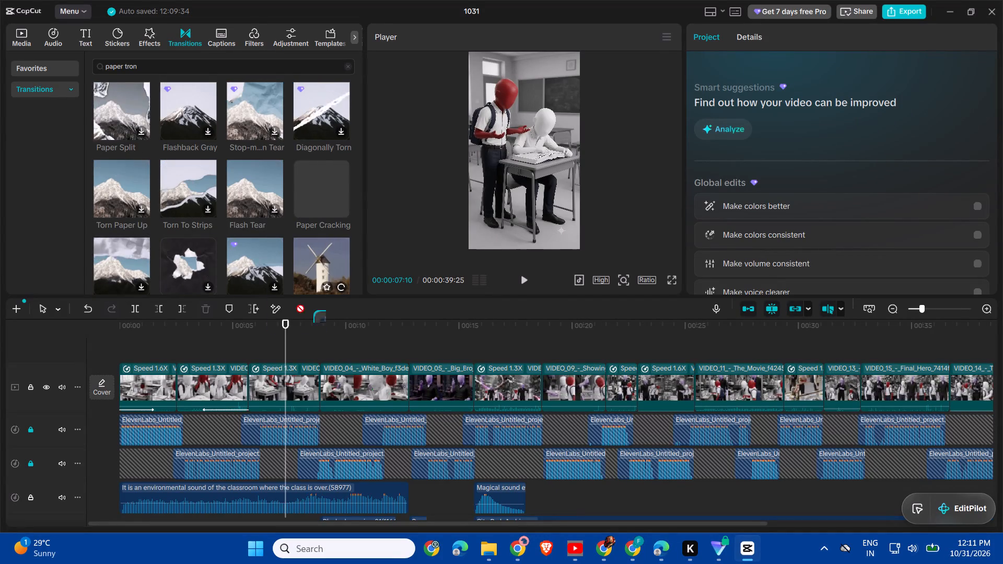
drag(296, 304, 231, 389)
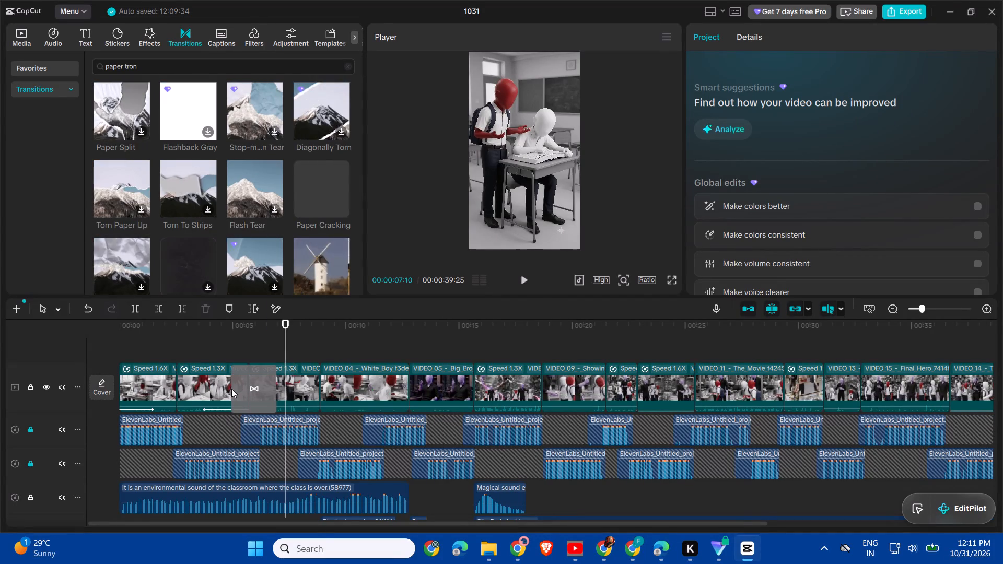
click(584, 301)
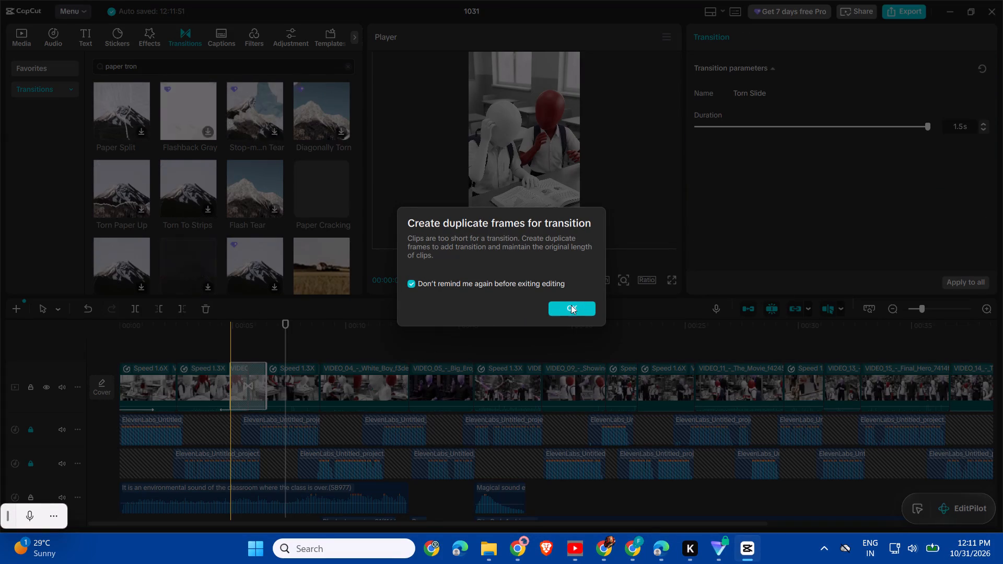
click(571, 306)
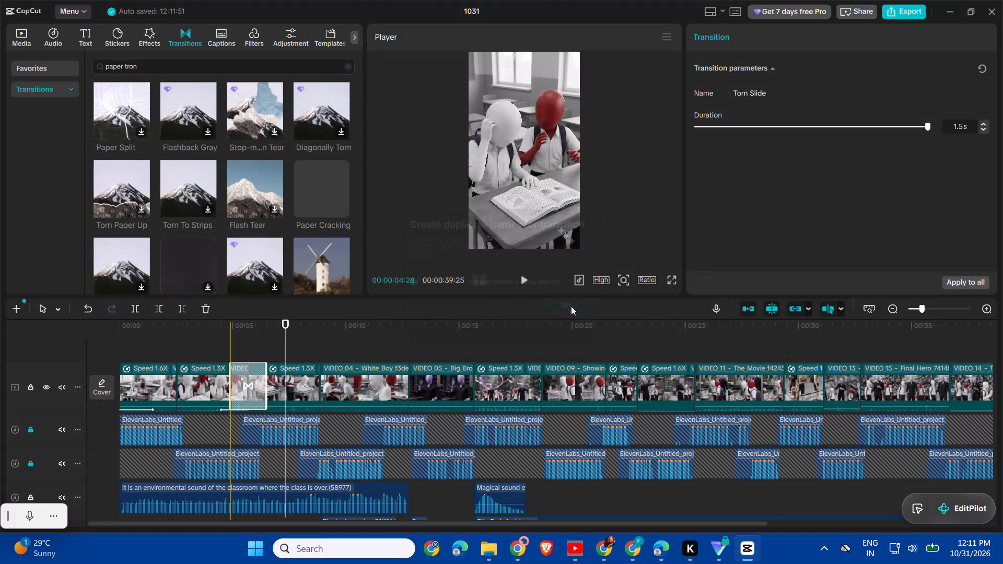
Play back the video through the Torn Slide transition and on into the VIDEO_05 clip, then stop playback.
key(space)
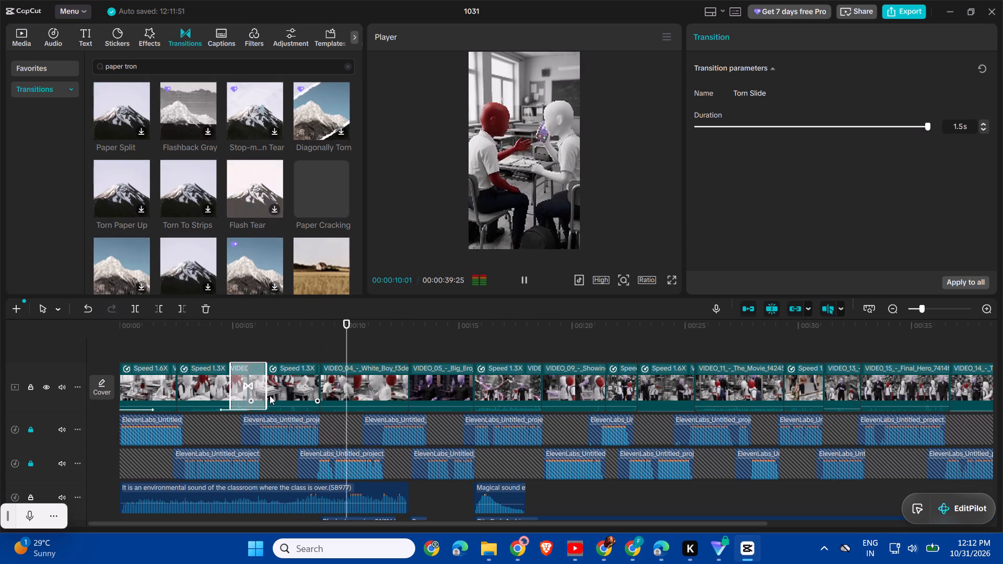
scroll(314, 394, left, 1)
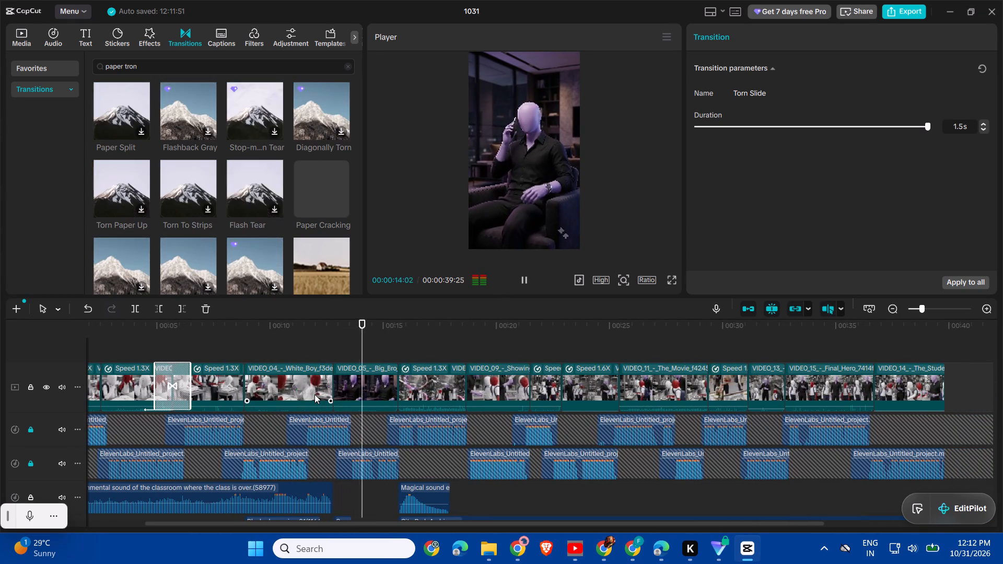
key(space)
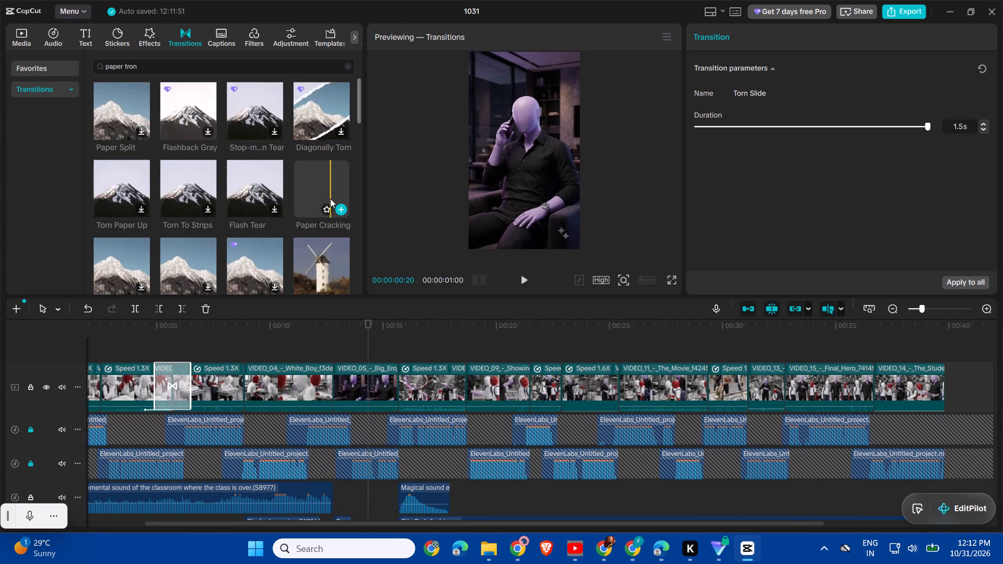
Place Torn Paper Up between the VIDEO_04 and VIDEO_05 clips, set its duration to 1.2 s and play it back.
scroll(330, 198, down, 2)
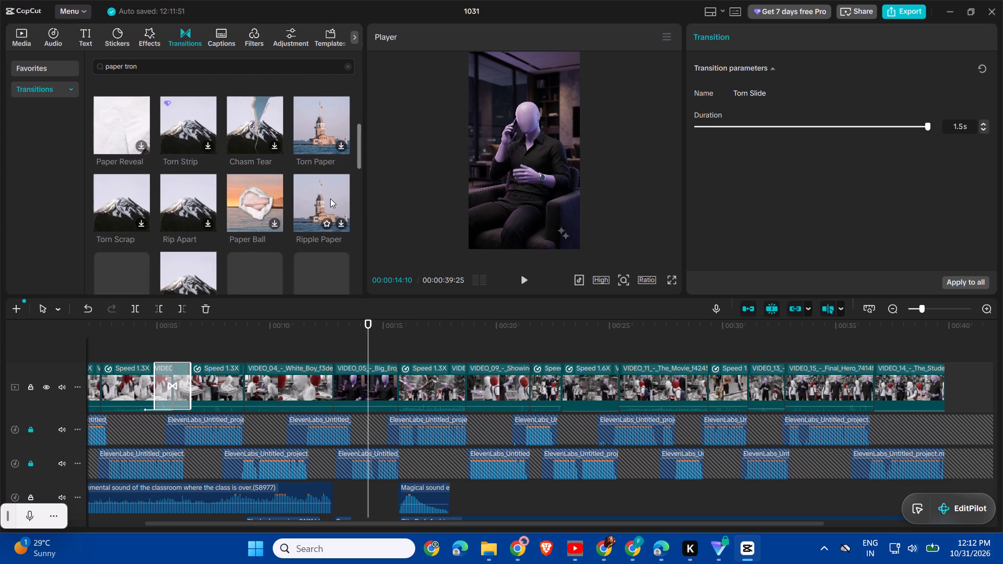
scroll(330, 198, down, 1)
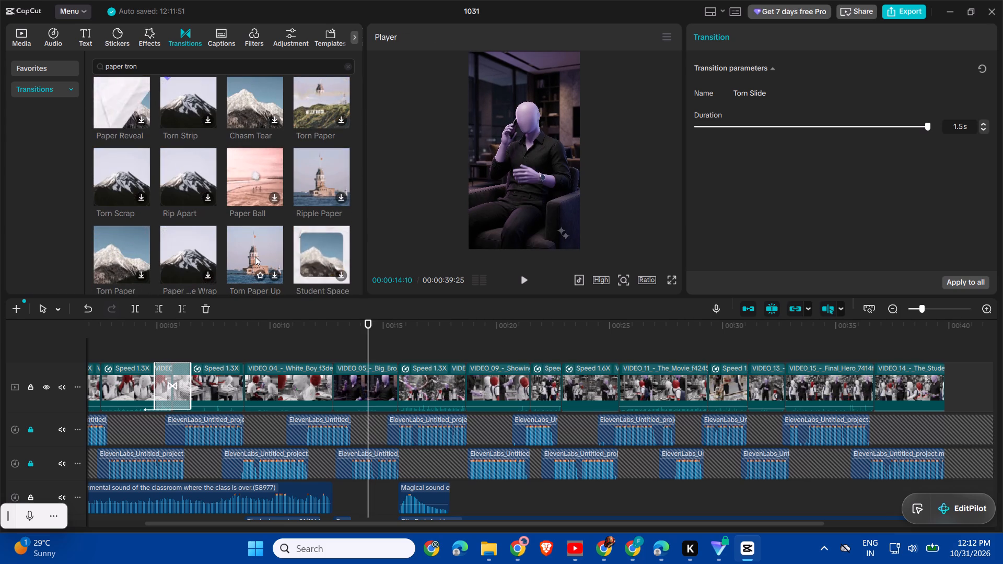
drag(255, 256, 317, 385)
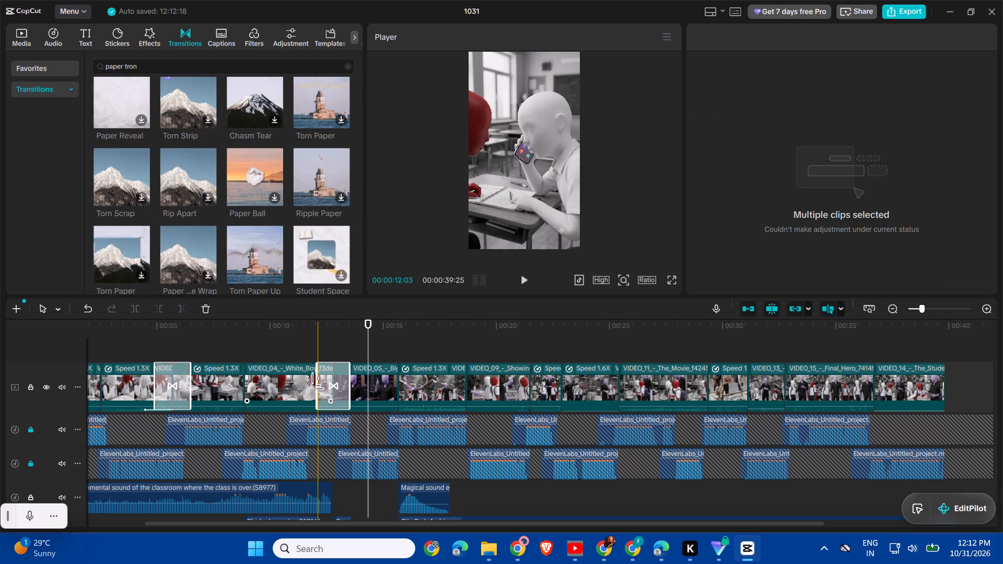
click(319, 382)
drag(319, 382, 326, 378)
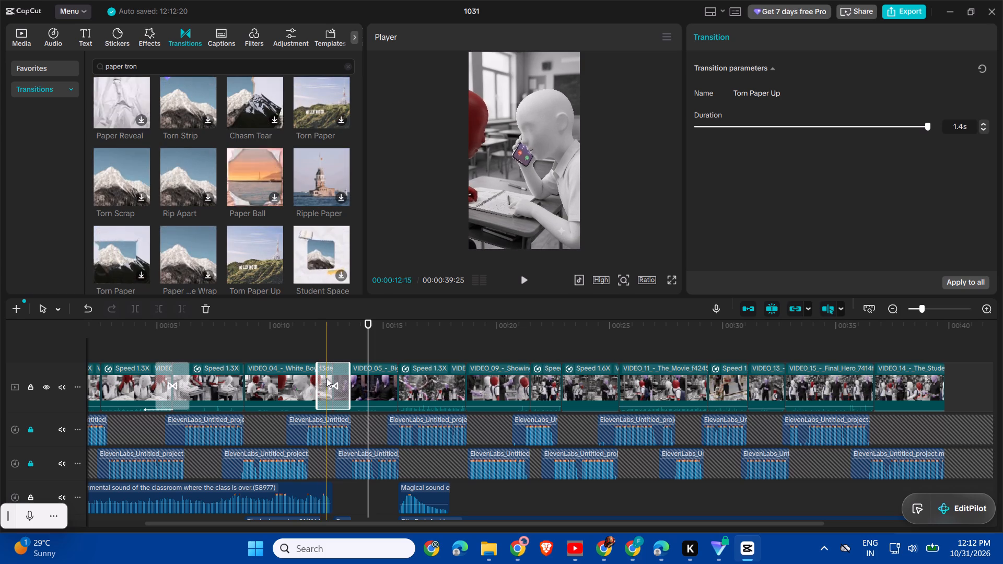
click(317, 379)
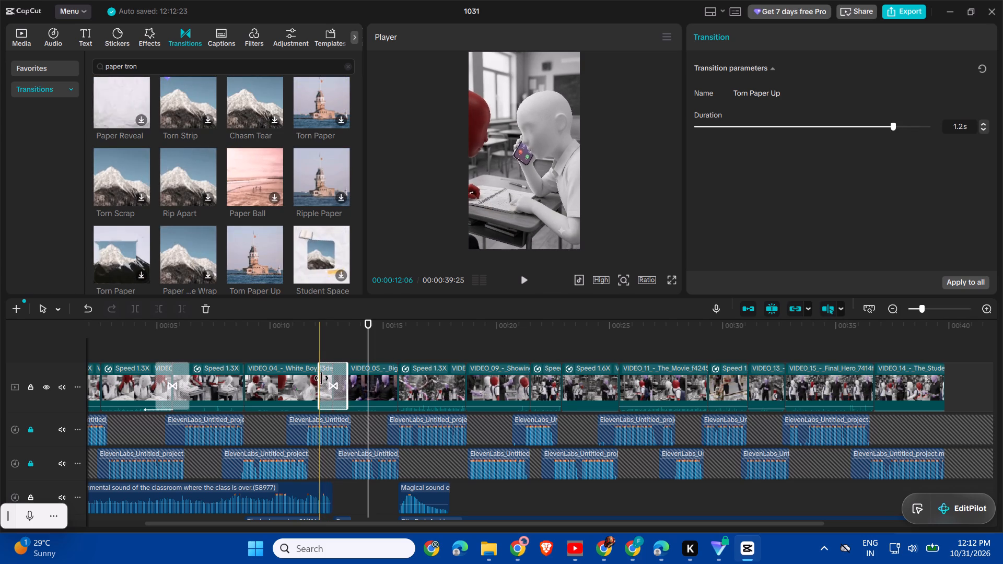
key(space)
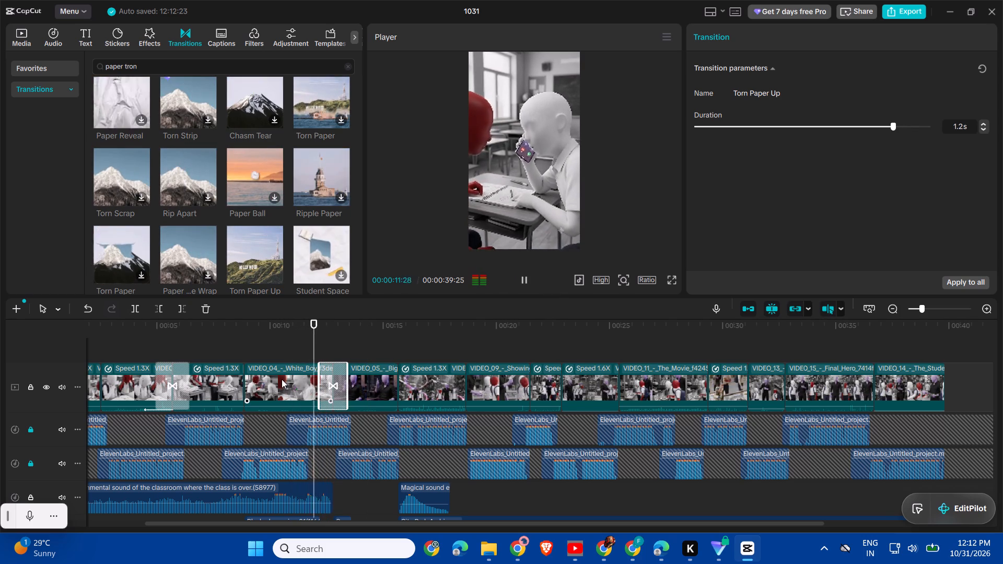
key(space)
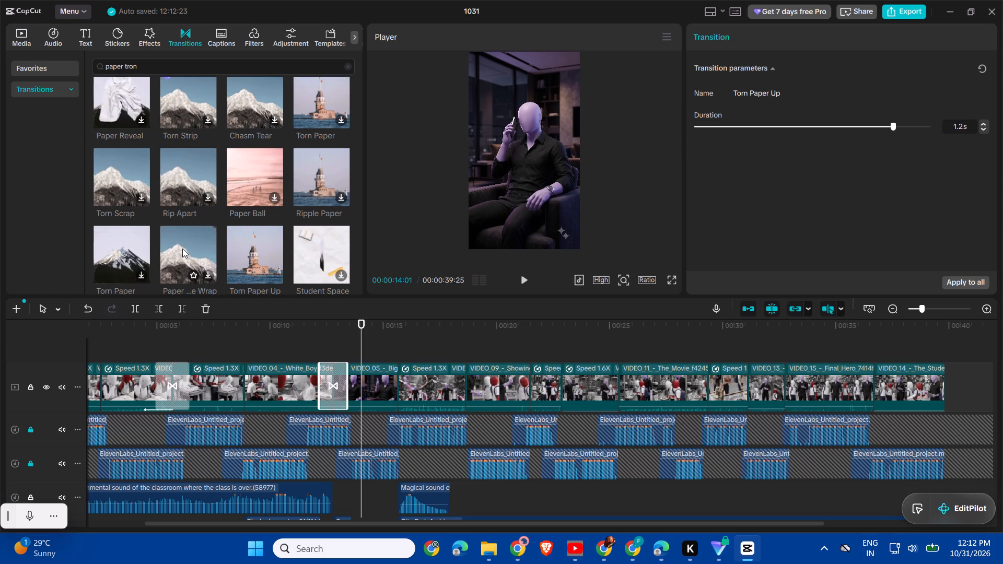
Replace the transition between VIDEO_04 and VIDEO_05 with Vertical Torn Strip, lengthen it to 1.4 s and play it back.
scroll(234, 246, down, 1)
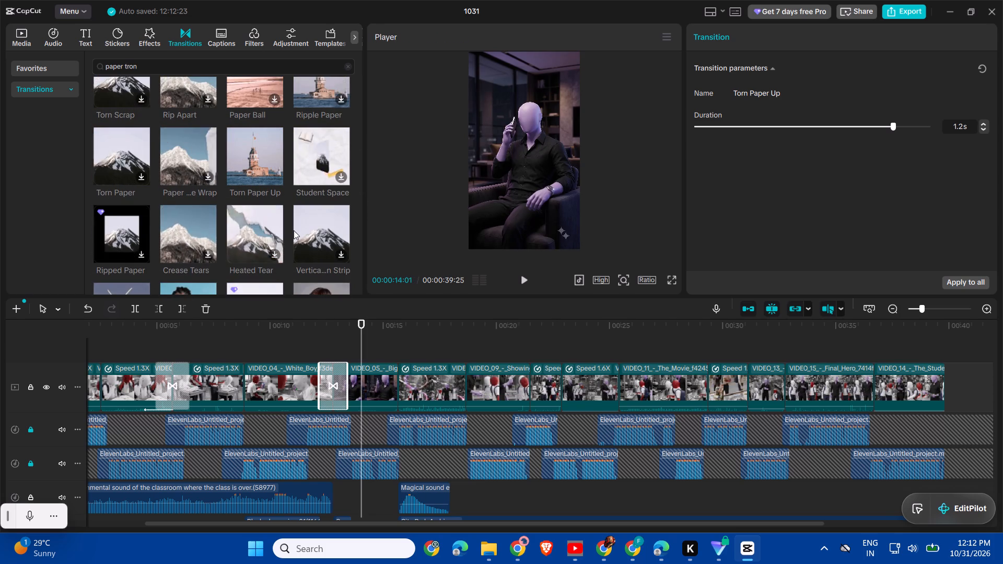
drag(317, 222, 318, 392)
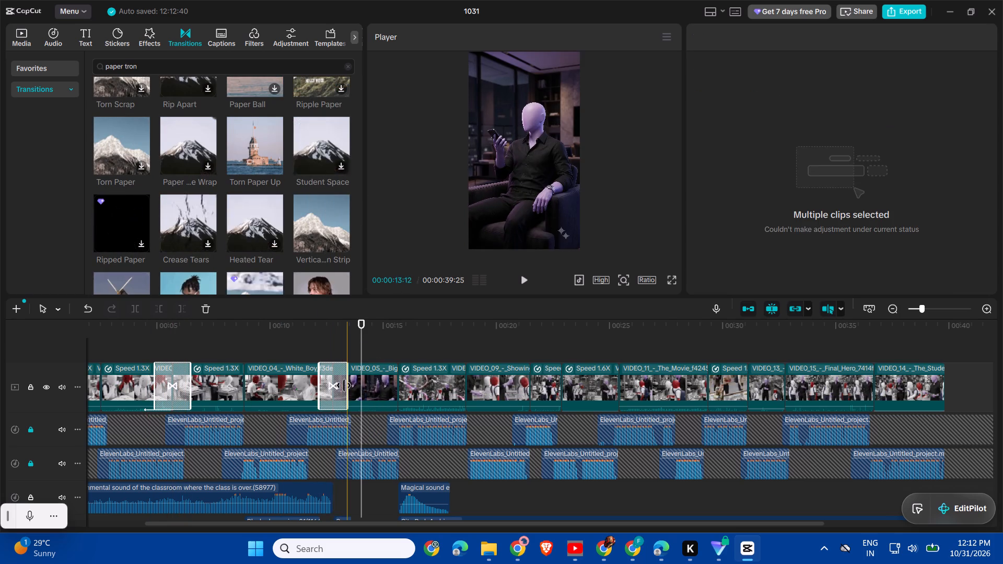
key(space)
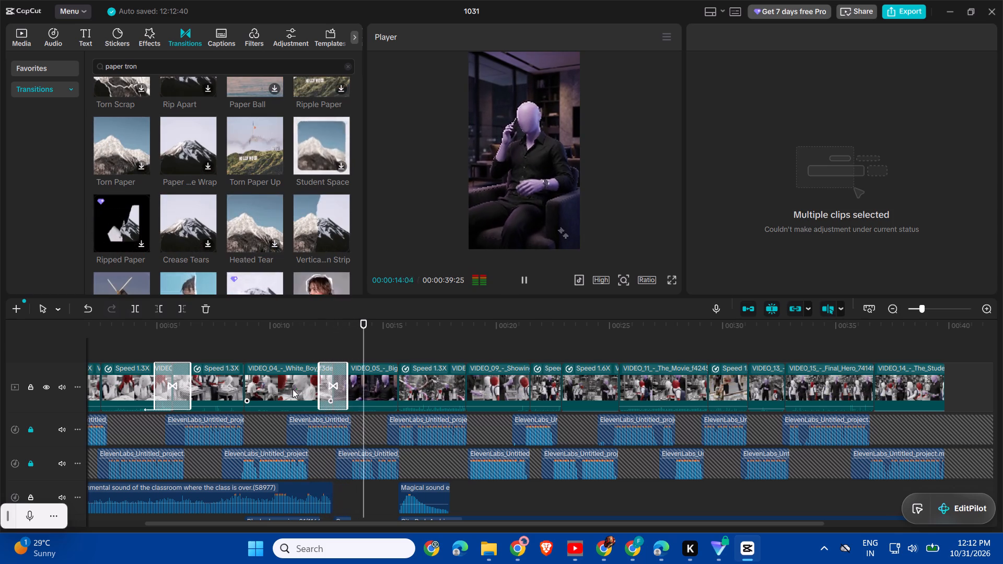
key(space)
drag(346, 375, 354, 375)
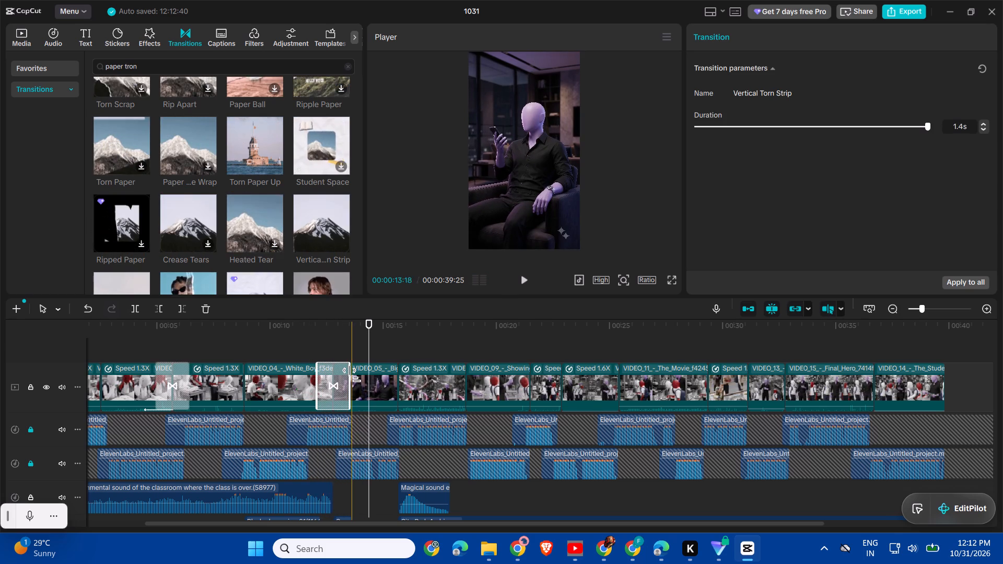
drag(354, 375, 358, 374)
key(space)
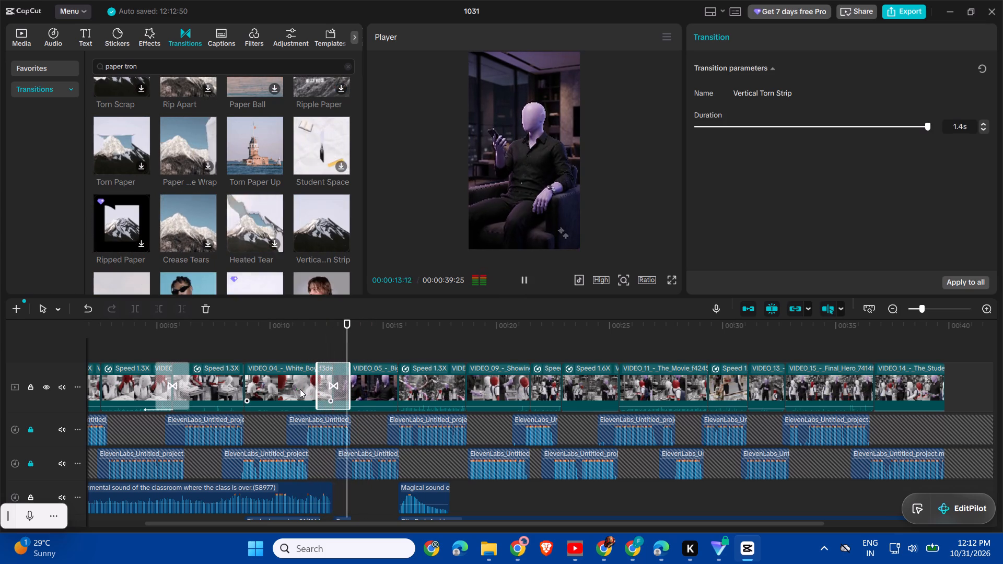
scroll(343, 389, left, 1)
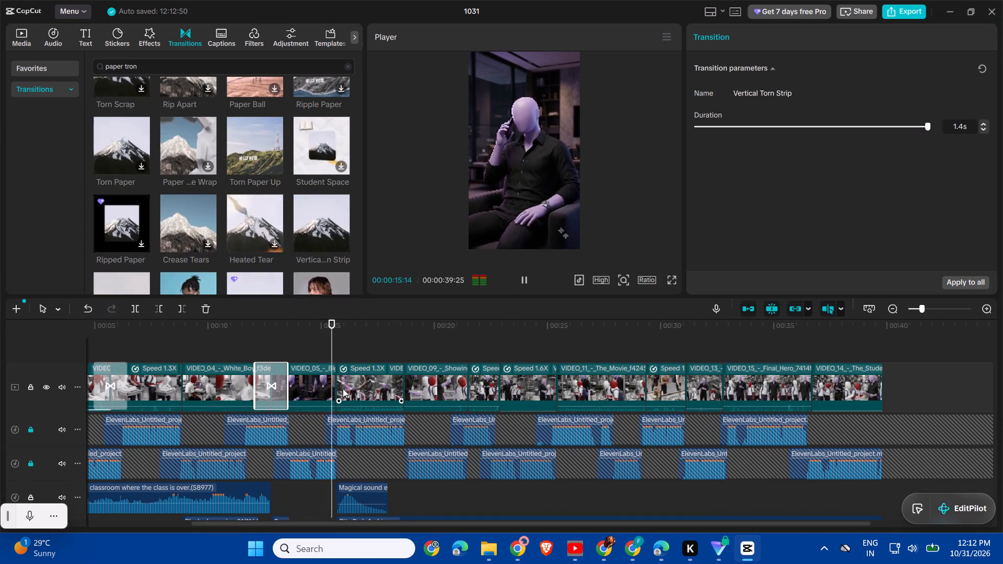
key(space)
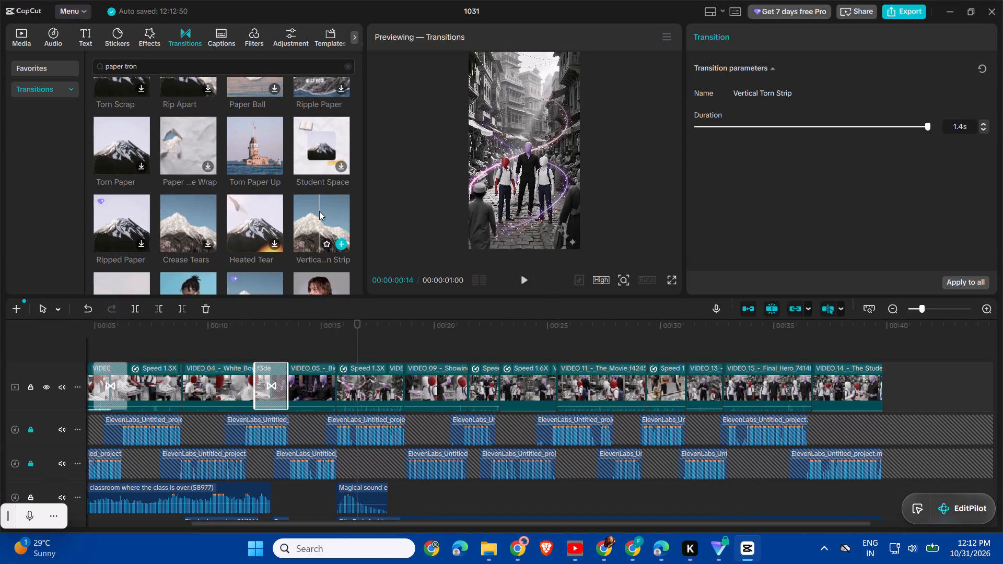
Clear the paper tron search from the transitions.
triple_click(187, 68)
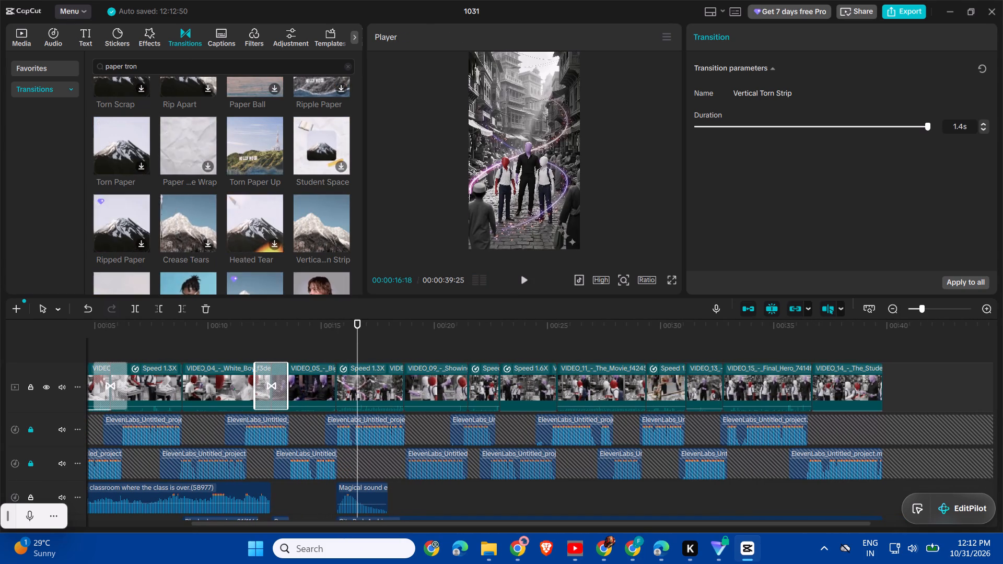
click(187, 68)
key(BackSpace)
key(BackSpace)
key(BackSpace)
key(BackSpace)
key(BackSpace)
key(BackSpace)
key(BackSpace)
key(BackSpace)
key(BackSpace)
key(BackSpace)
key(BackSpace)
key(BackSpace)
key(BackSpace)
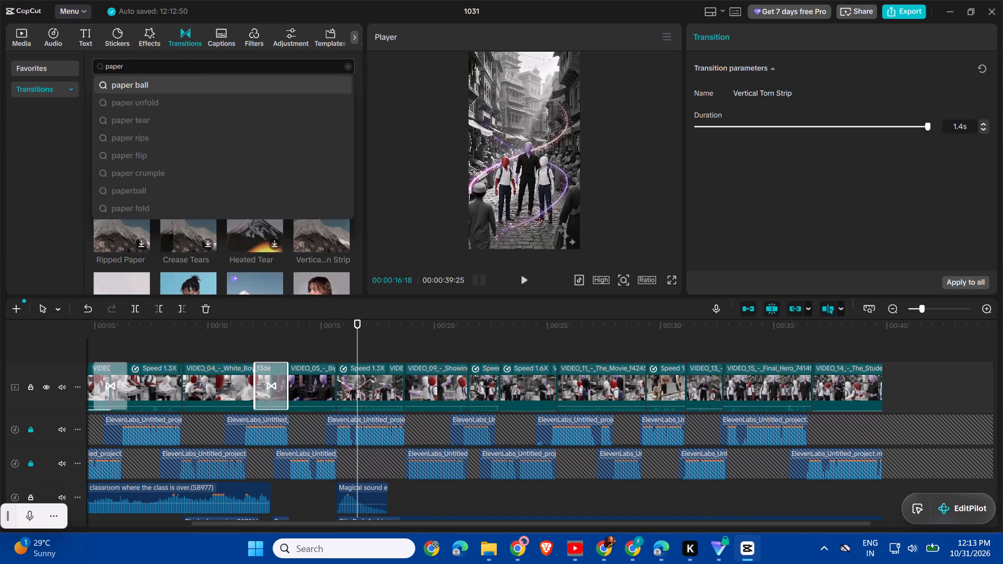
Search the In animations for fade, apply the vintage fade-in to the 1.3X clip right after VIDEO_05, and play it back.
click(377, 381)
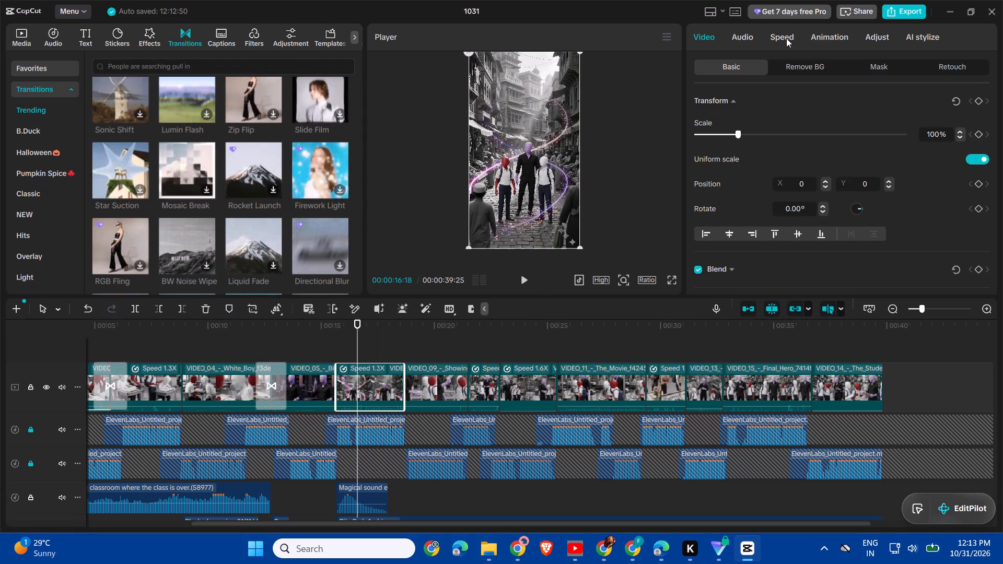
click(820, 35)
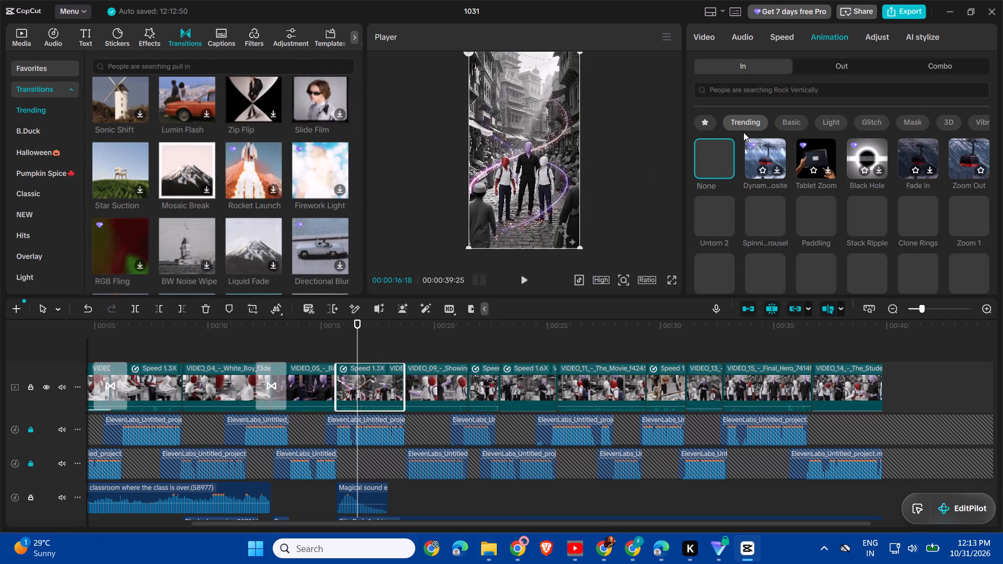
click(786, 87)
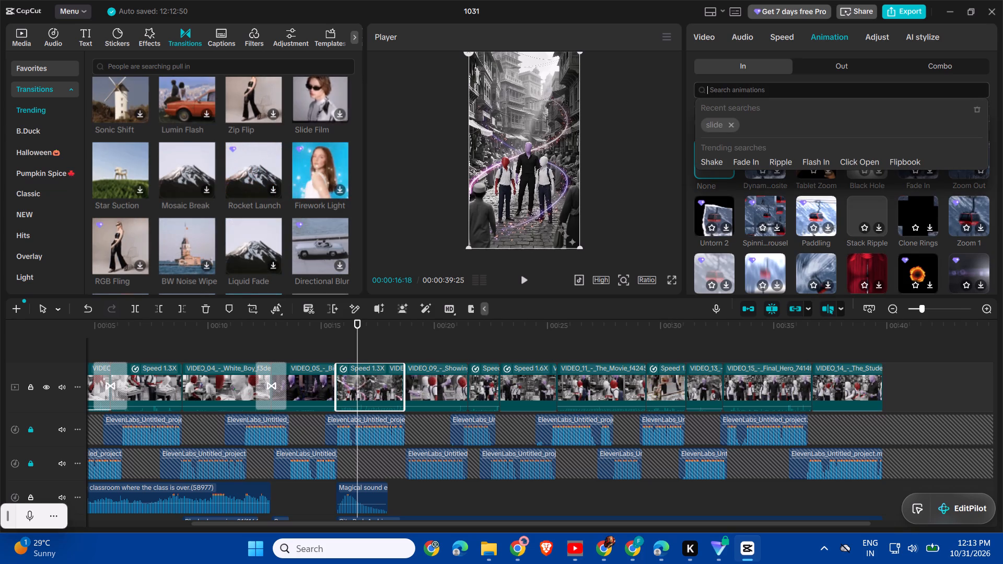
text(fade)
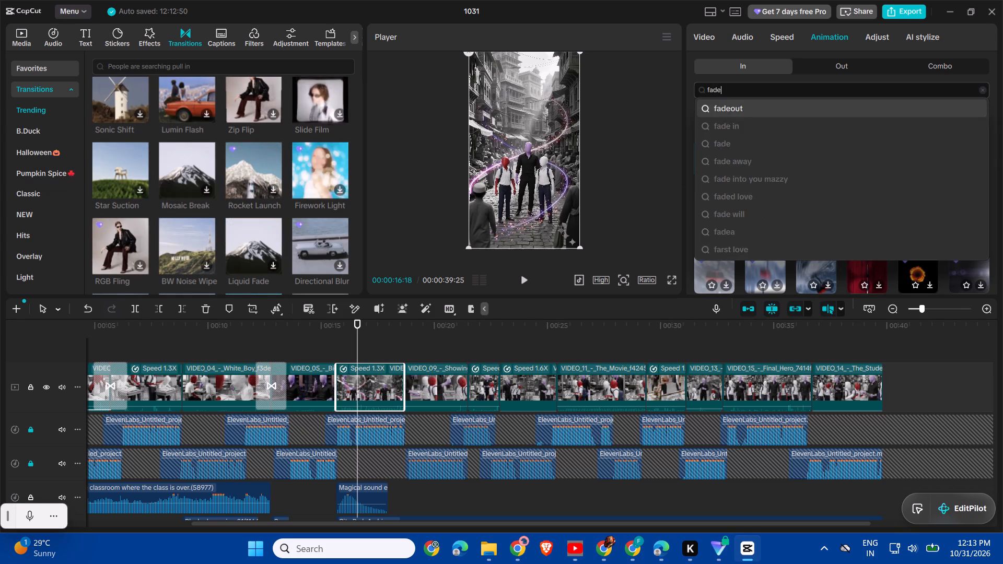
key(Return)
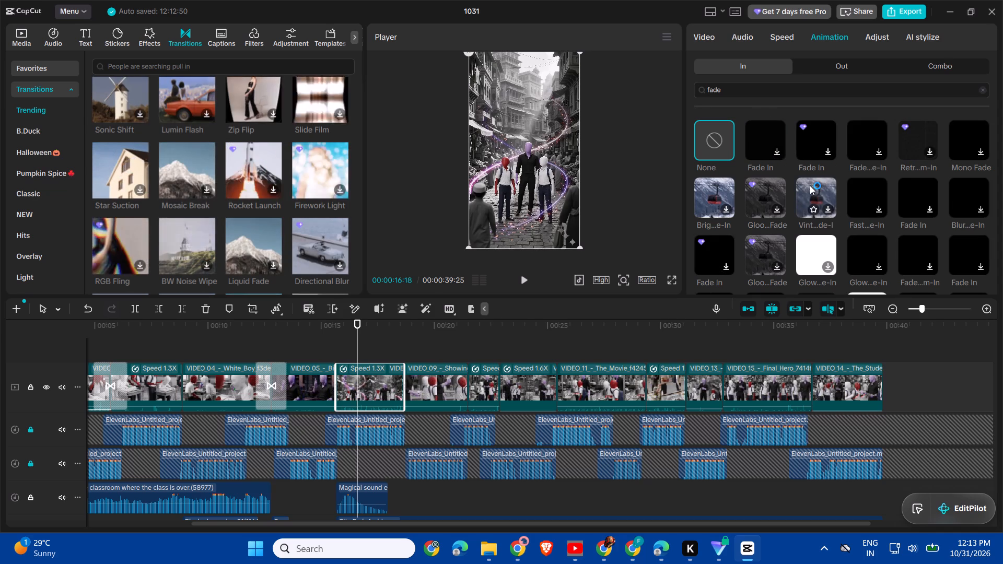
drag(810, 185, 752, 241)
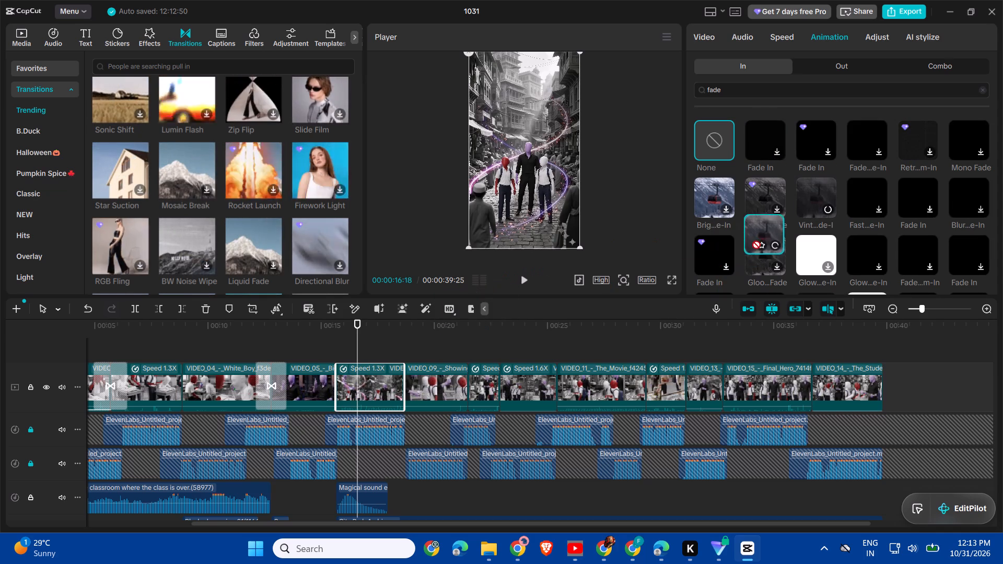
drag(752, 241, 801, 201)
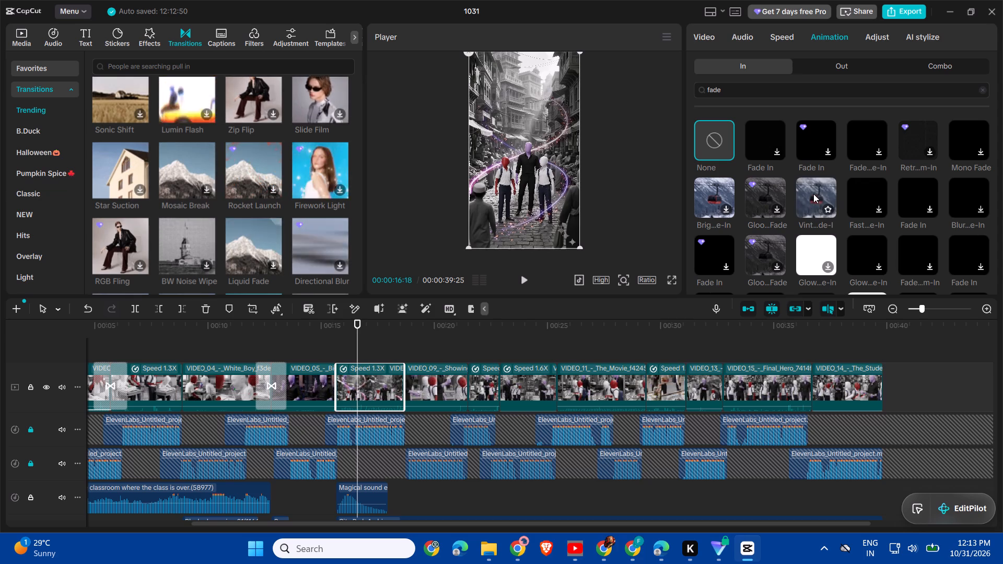
double_click(813, 194)
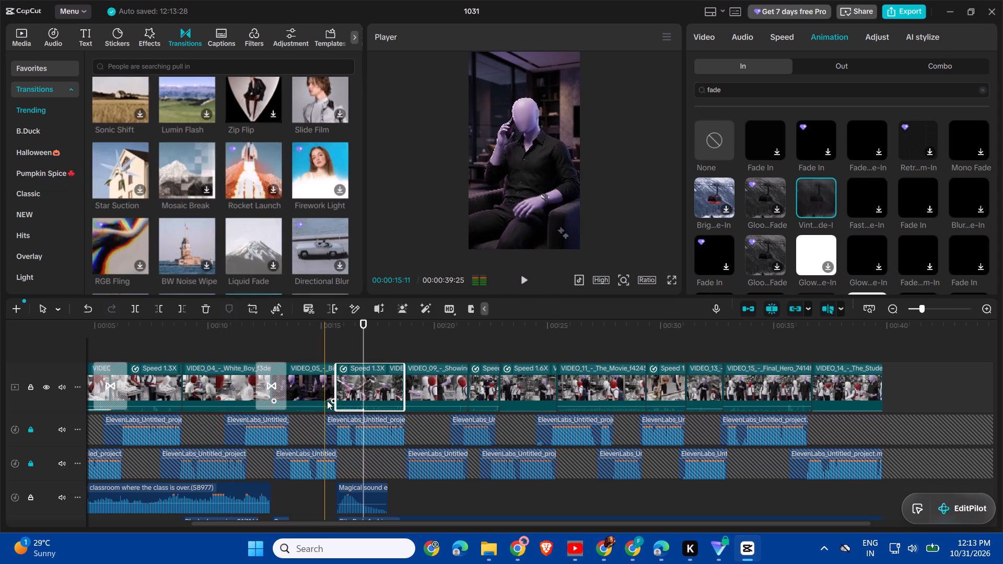
key(space)
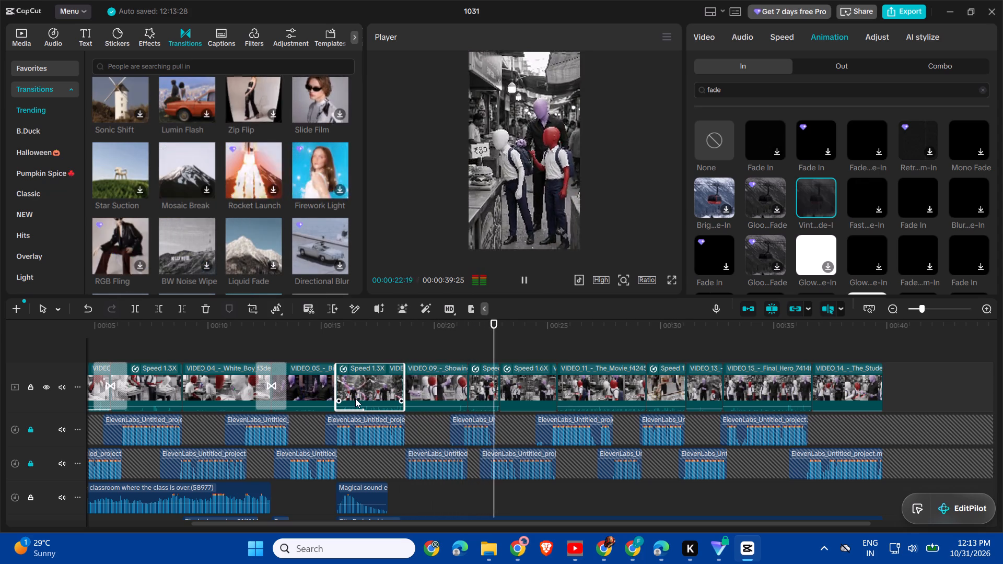
key(space)
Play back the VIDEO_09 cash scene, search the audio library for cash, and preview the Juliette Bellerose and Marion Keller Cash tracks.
key(space)
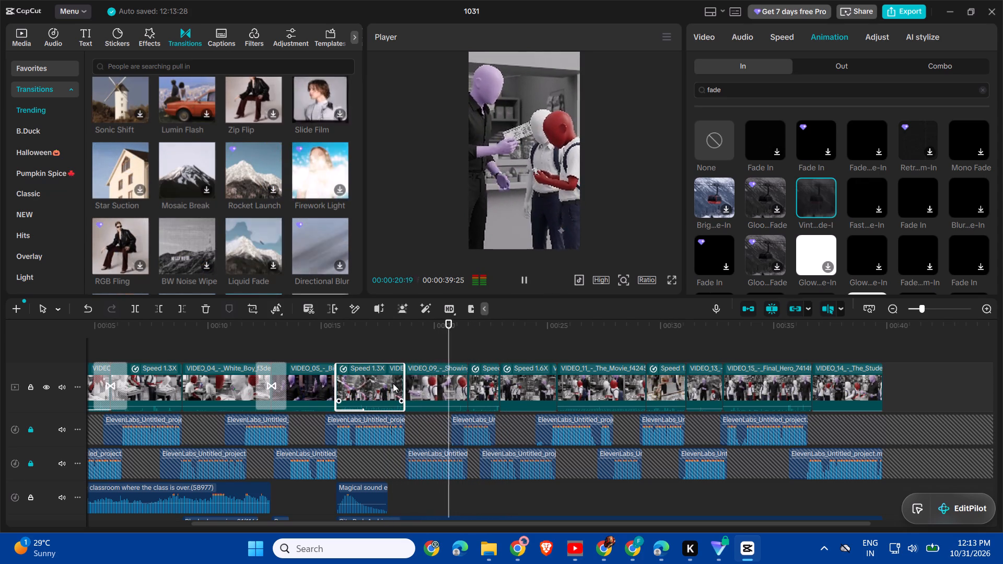
key(space)
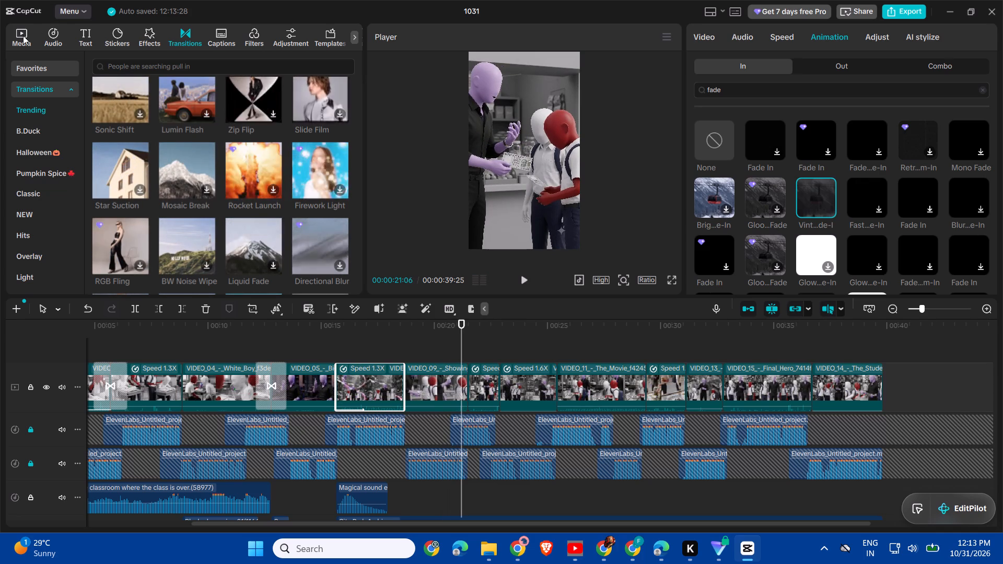
click(51, 39)
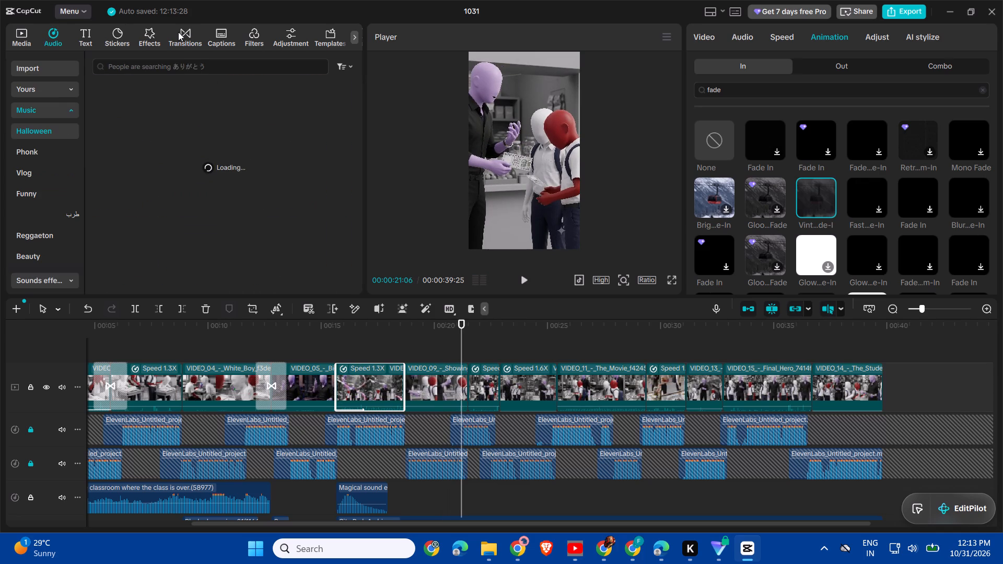
click(193, 67)
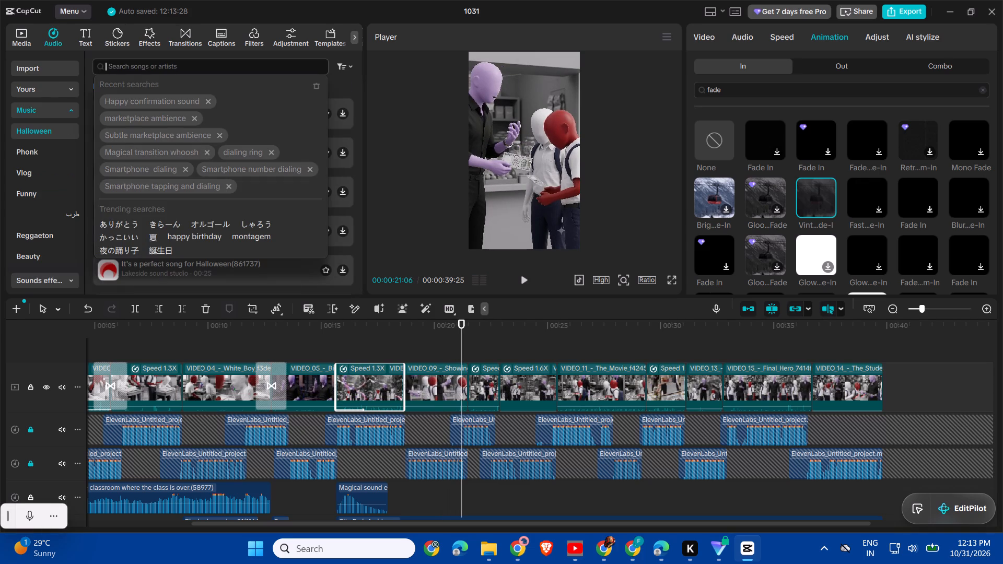
text(cas)
key(h)
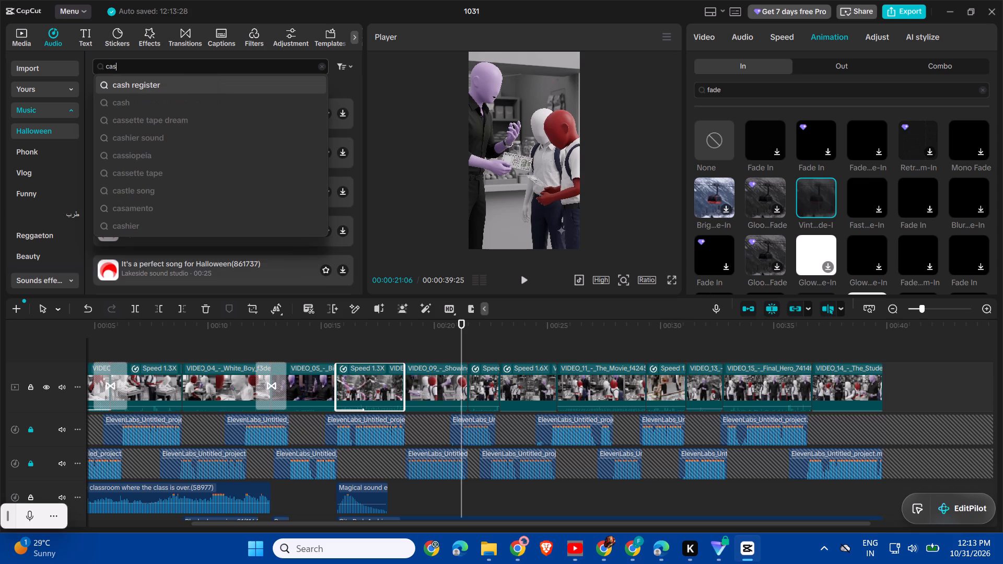
key(Return)
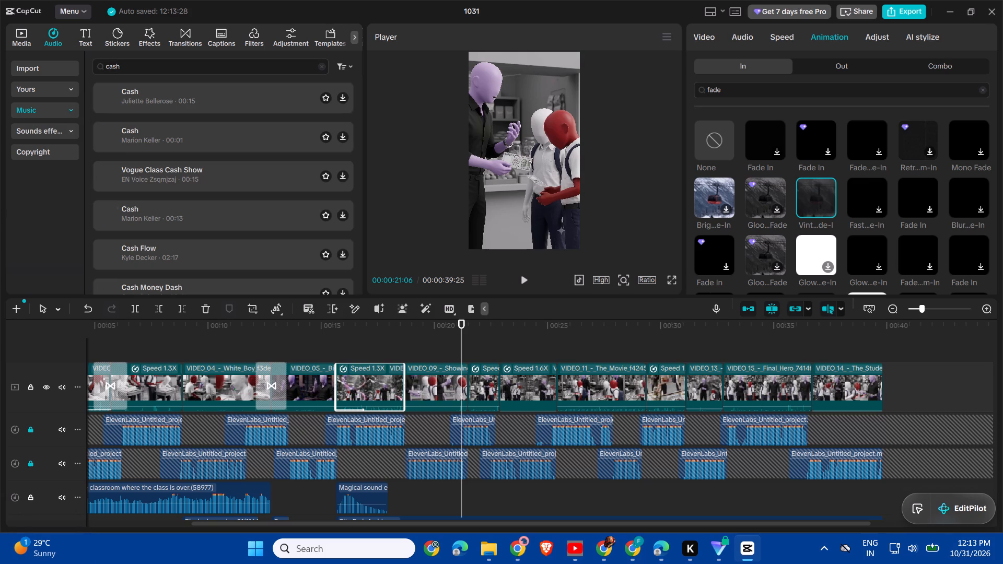
double_click(178, 96)
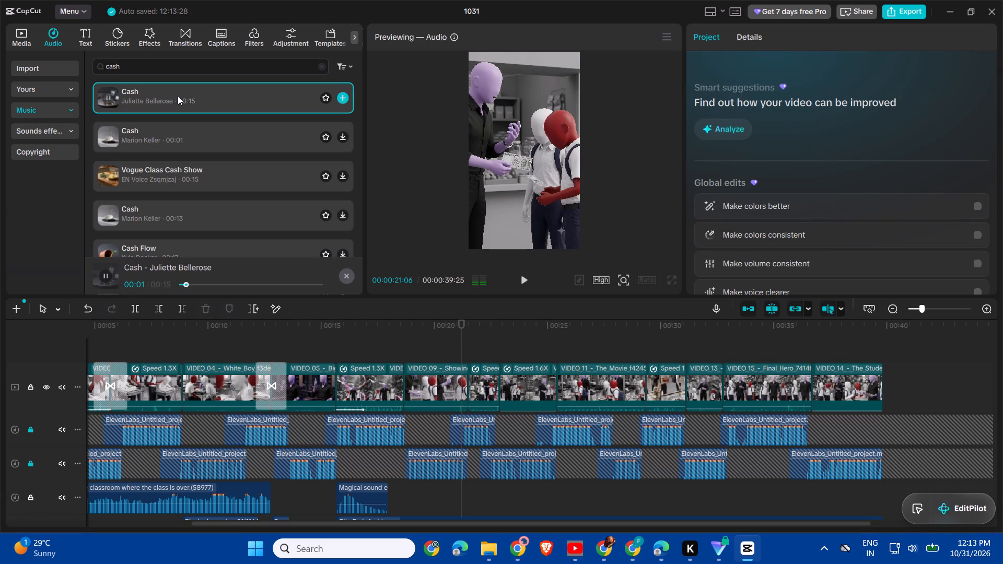
double_click(195, 137)
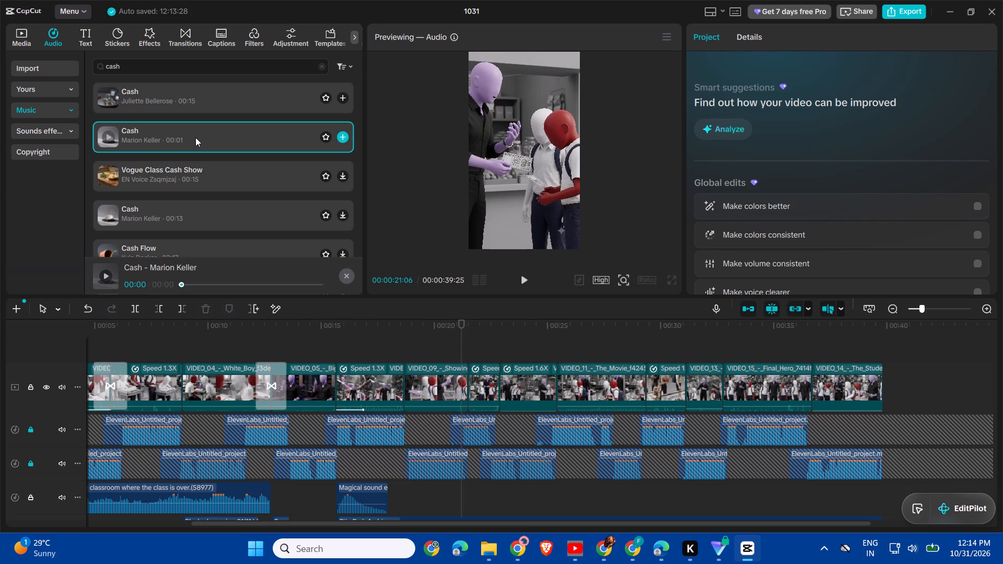
scroll(212, 212, down, 1)
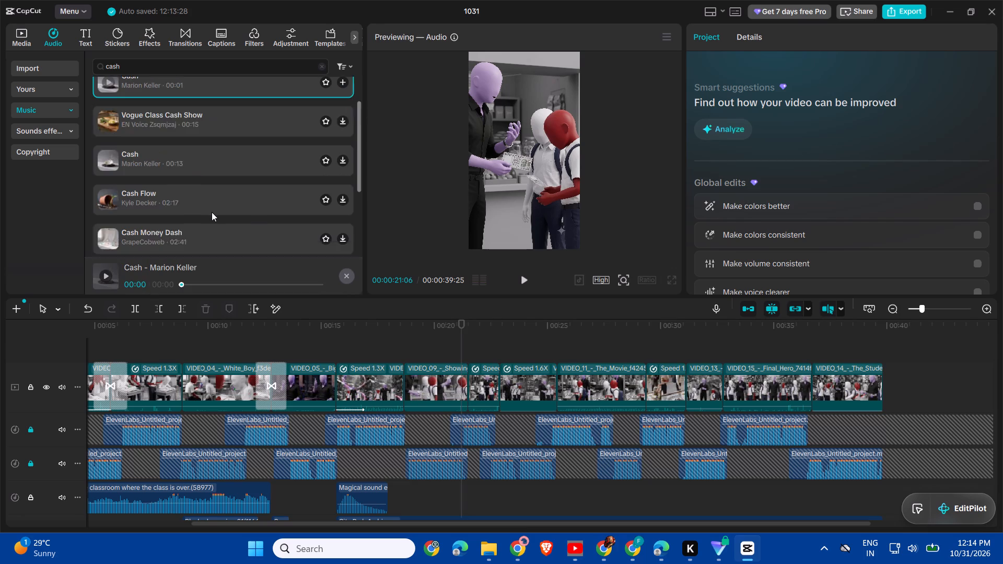
scroll(212, 212, down, 1)
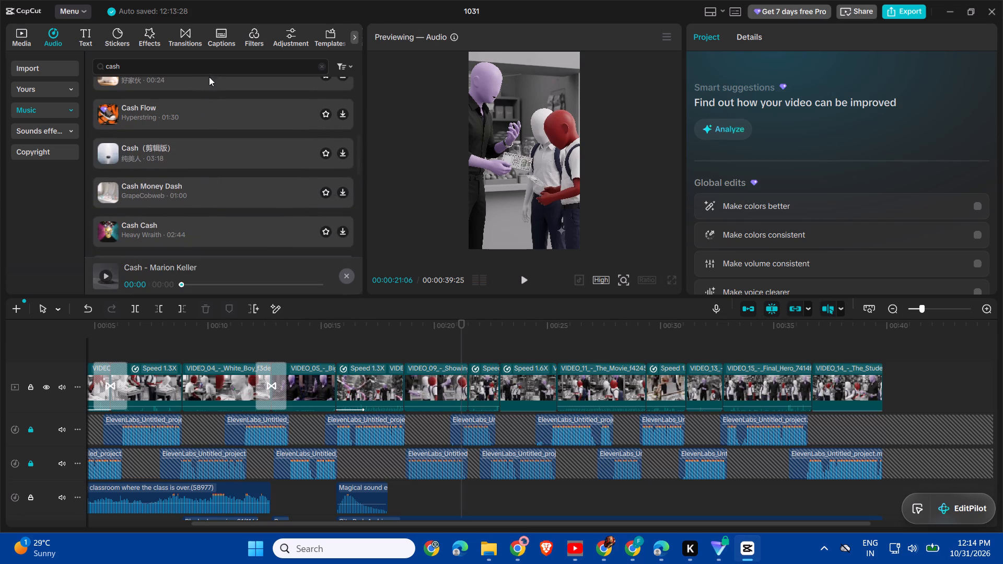
Search the audio library for cashier sound and preview the results, from Coin cashier shop item get 4 to Swish sound. Swaying sound.
click(209, 68)
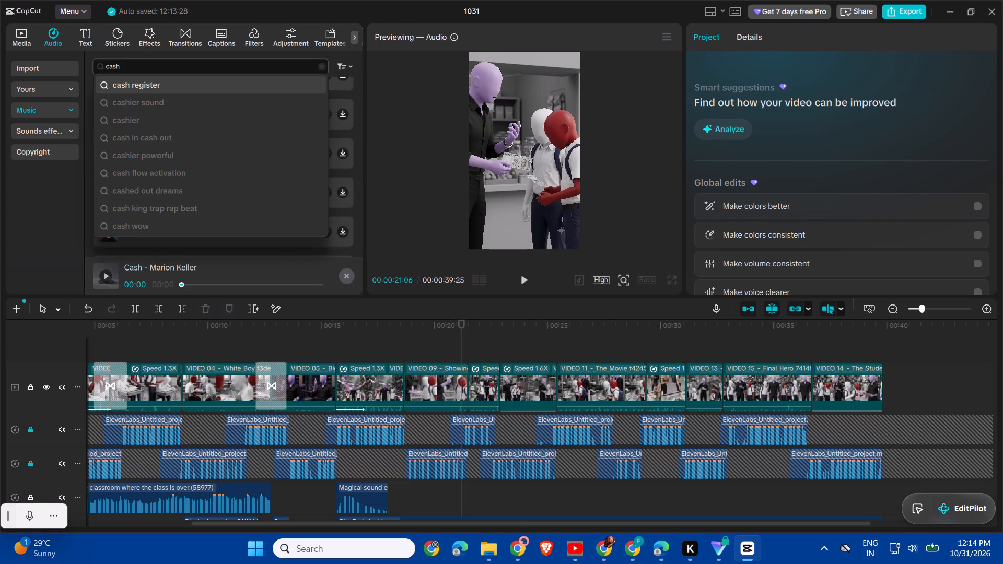
click(202, 98)
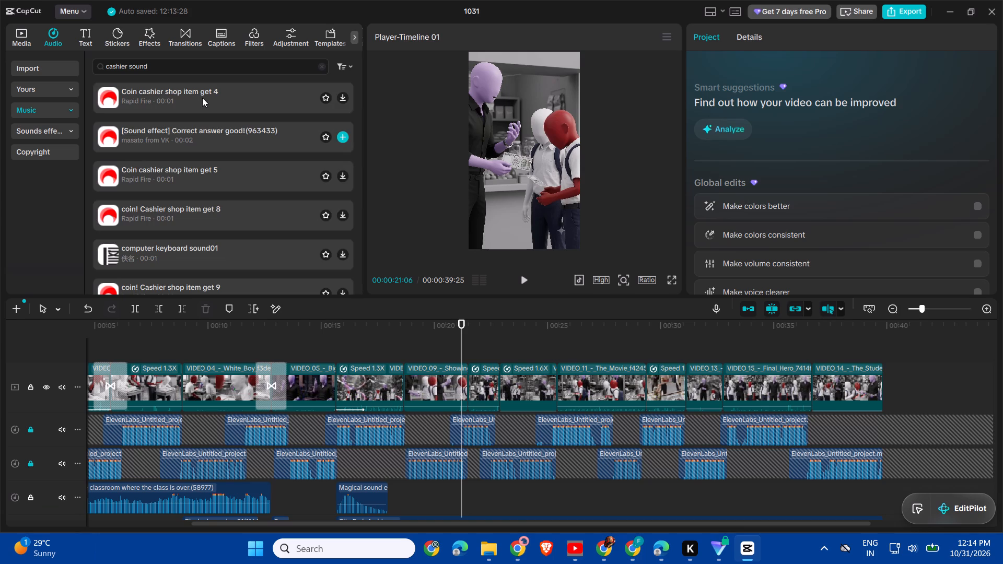
double_click(200, 108)
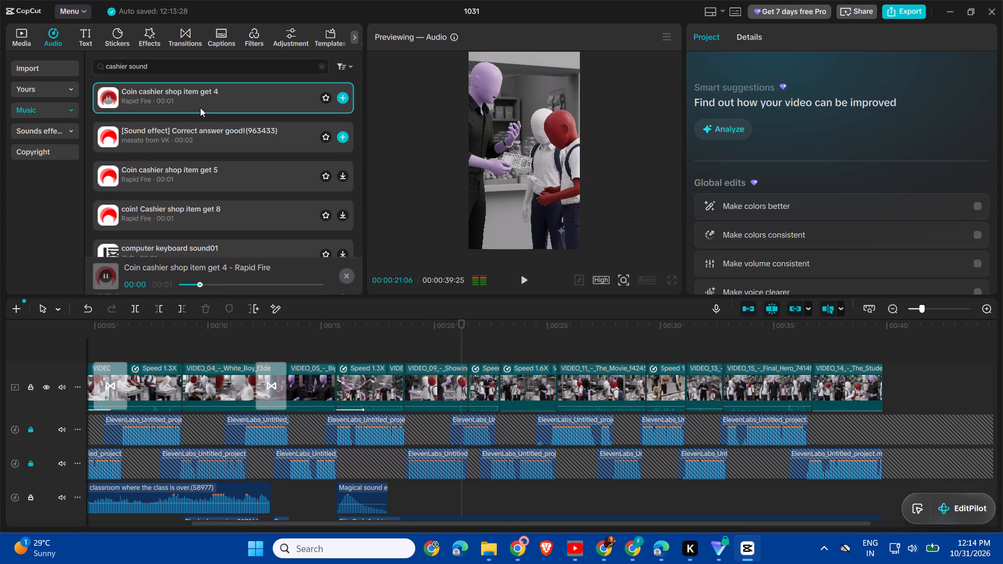
double_click(203, 126)
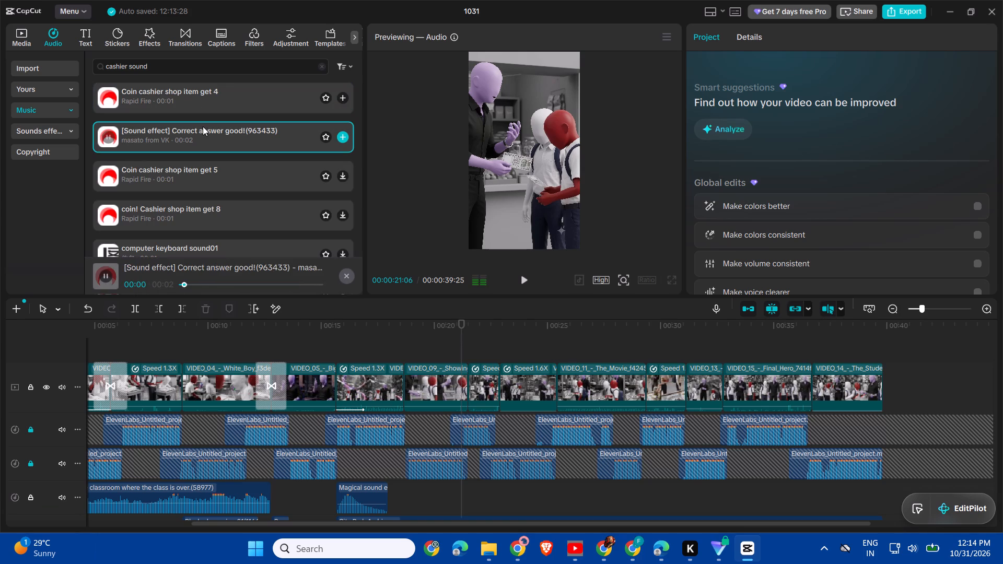
double_click(213, 173)
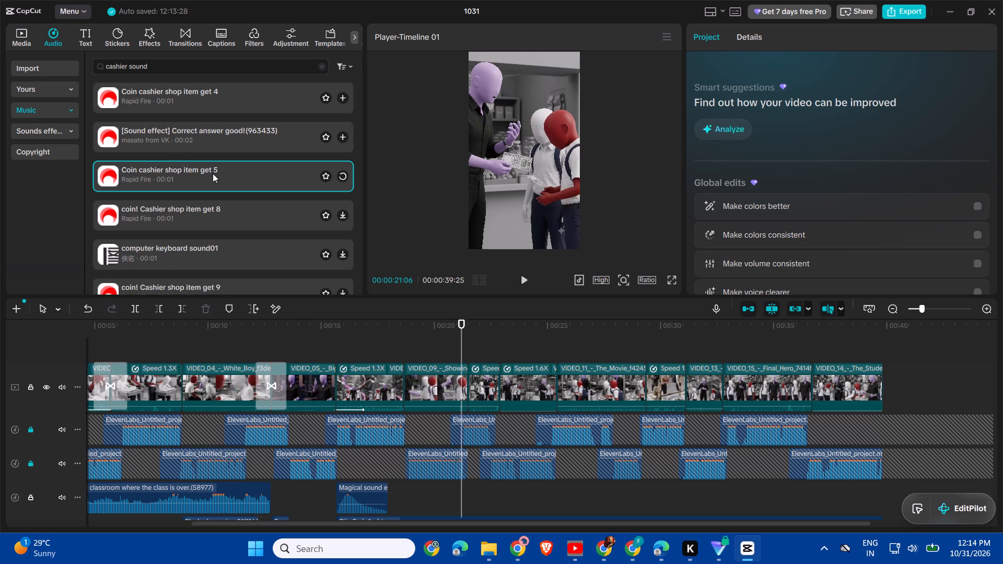
double_click(217, 210)
scroll(217, 210, down, 1)
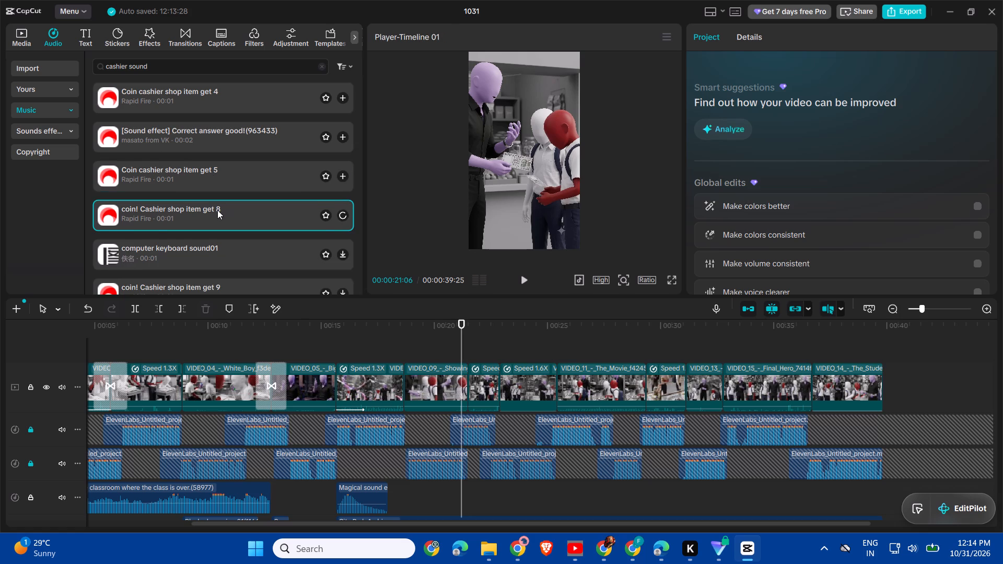
scroll(217, 210, down, 1)
double_click(220, 218)
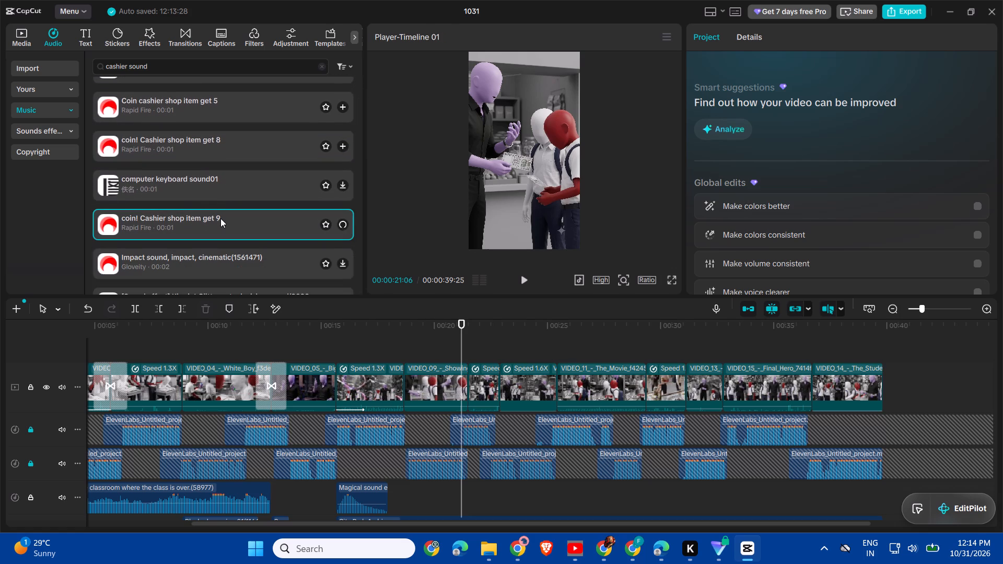
scroll(220, 218, down, 1)
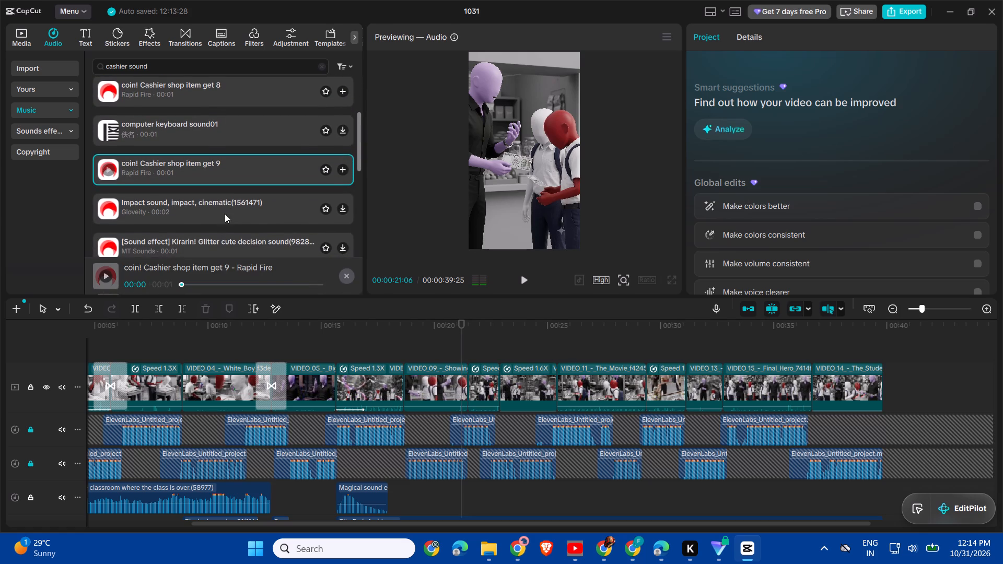
double_click(230, 208)
scroll(230, 208, down, 1)
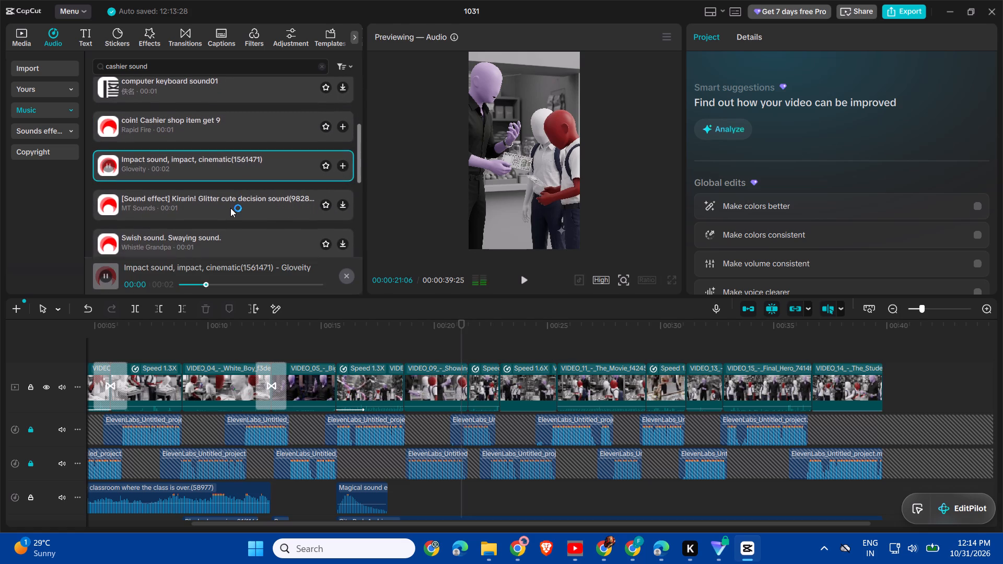
double_click(230, 208)
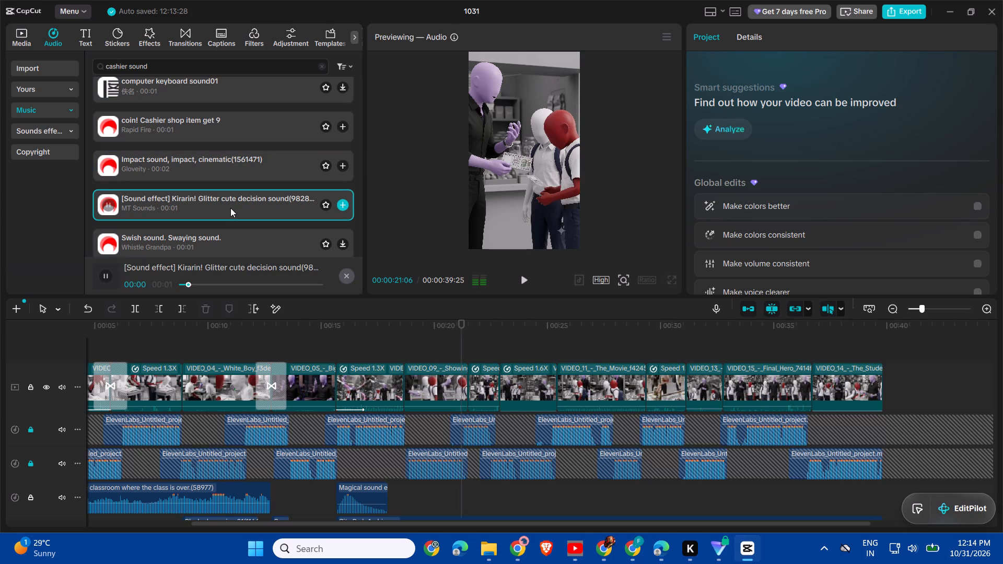
double_click(237, 241)
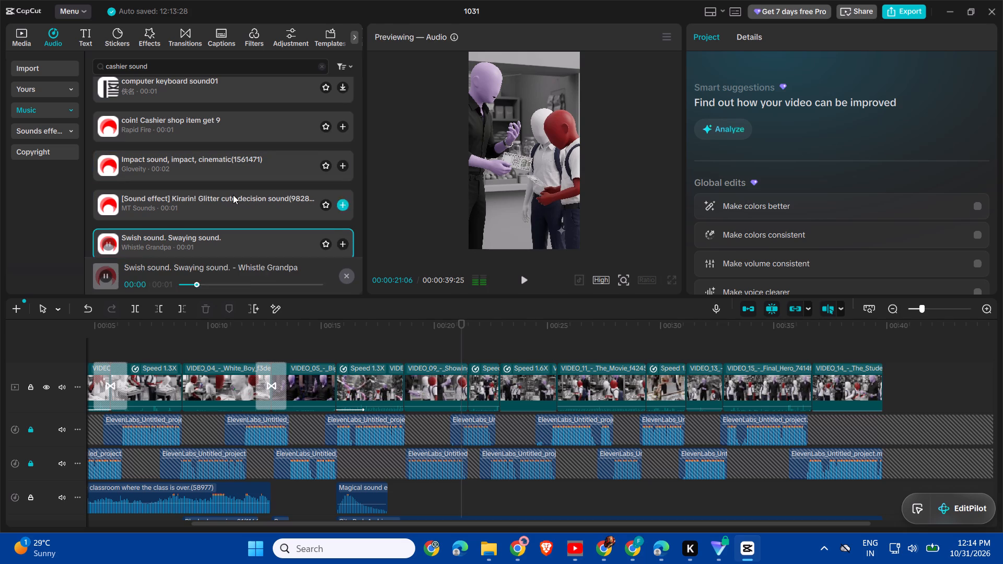
Preview the Shutter sound, cashier, camera effect, and place Swish sound. Swaying sound. below the start of VIDEO_09, after the magical sound effect.
scroll(233, 195, up, 2)
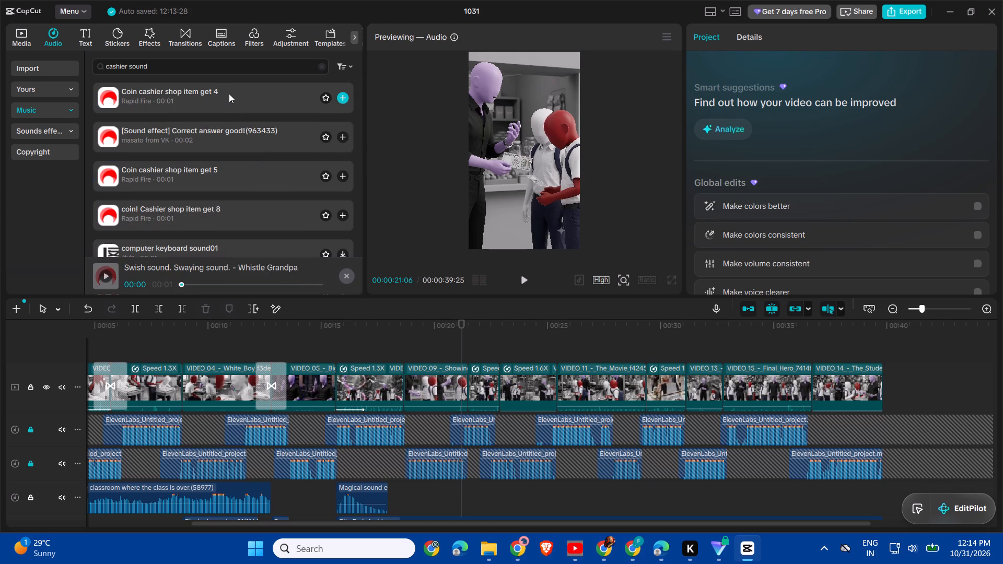
scroll(253, 215, down, 1)
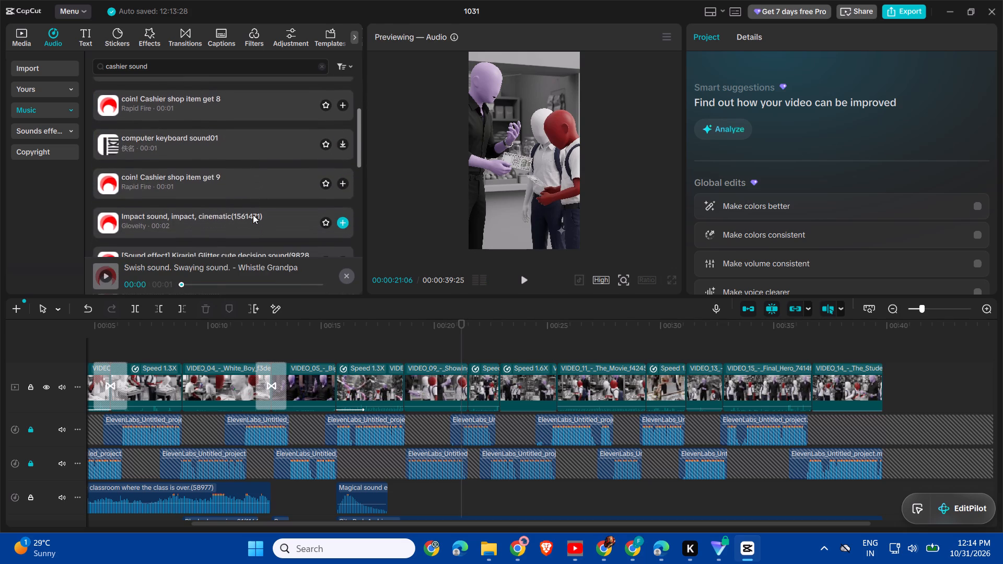
scroll(253, 215, down, 1)
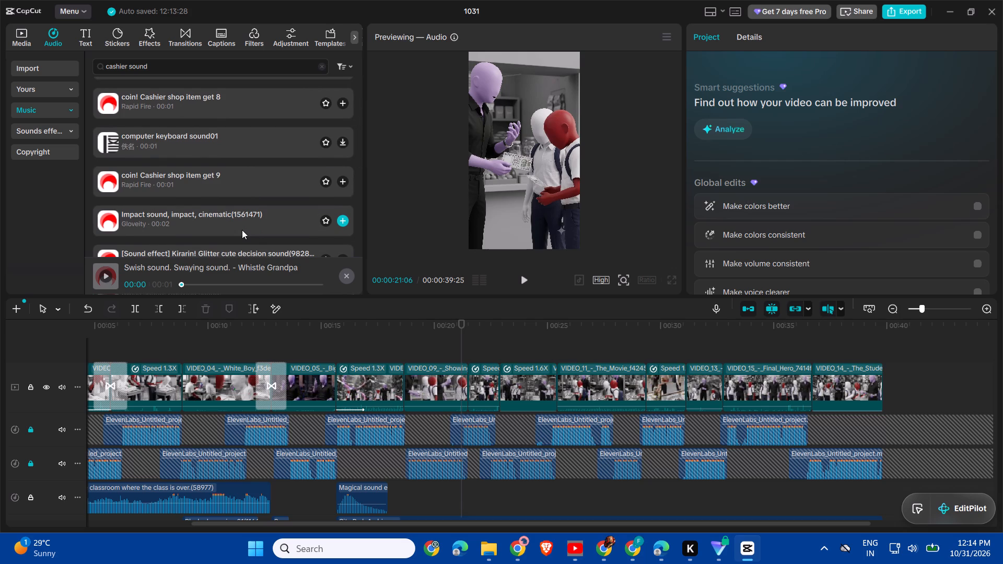
scroll(242, 230, down, 1)
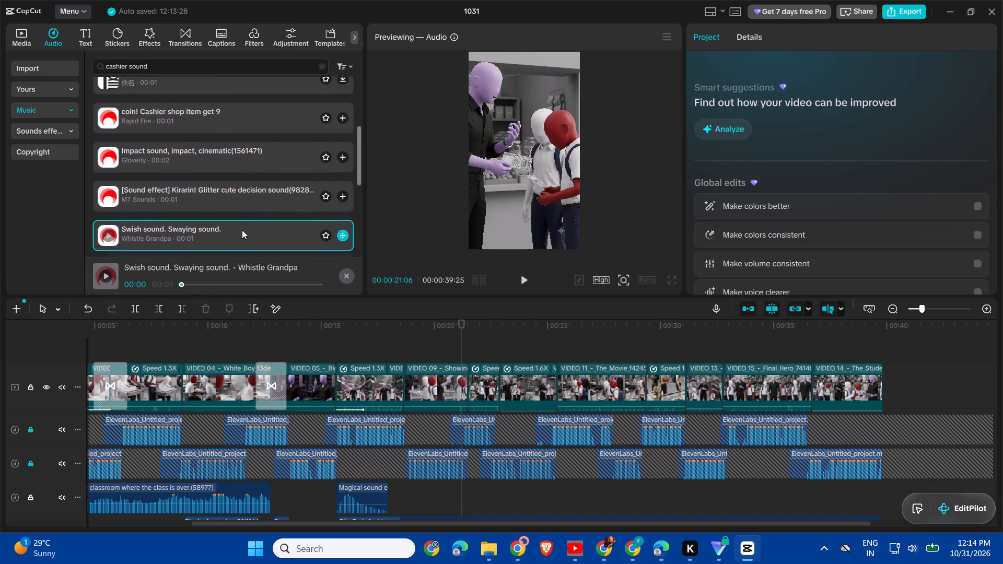
scroll(242, 230, down, 1)
double_click(248, 219)
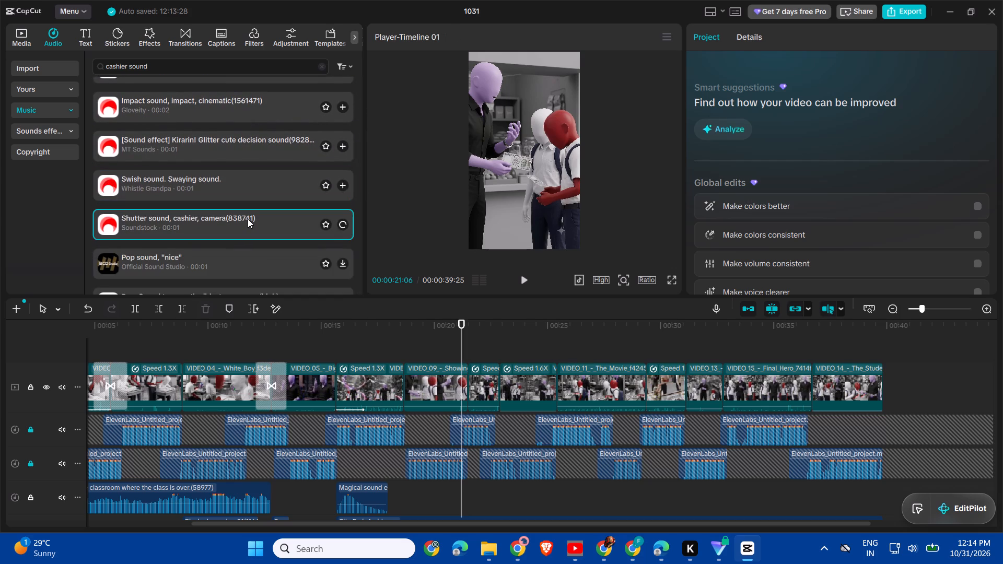
double_click(243, 190)
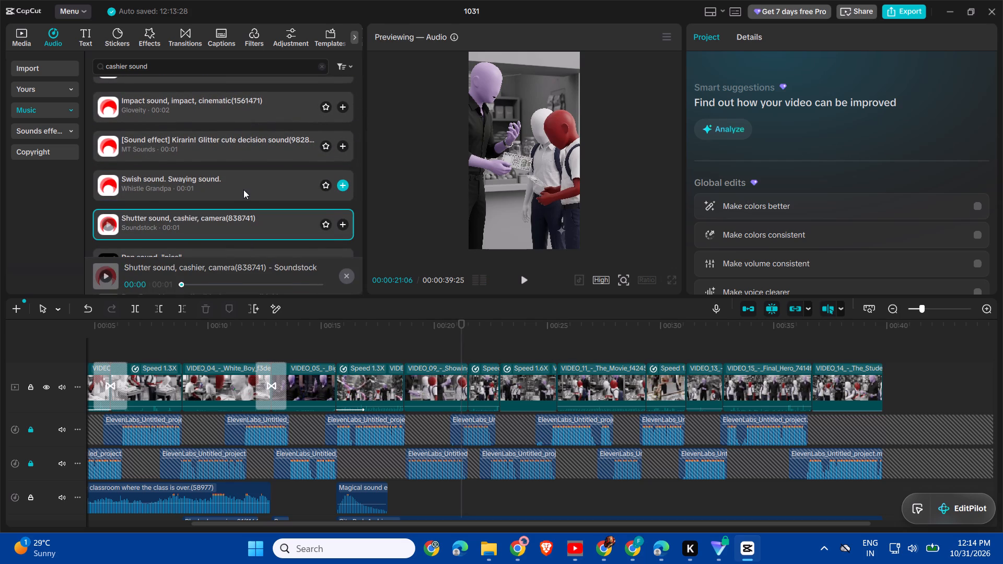
drag(230, 186, 407, 420)
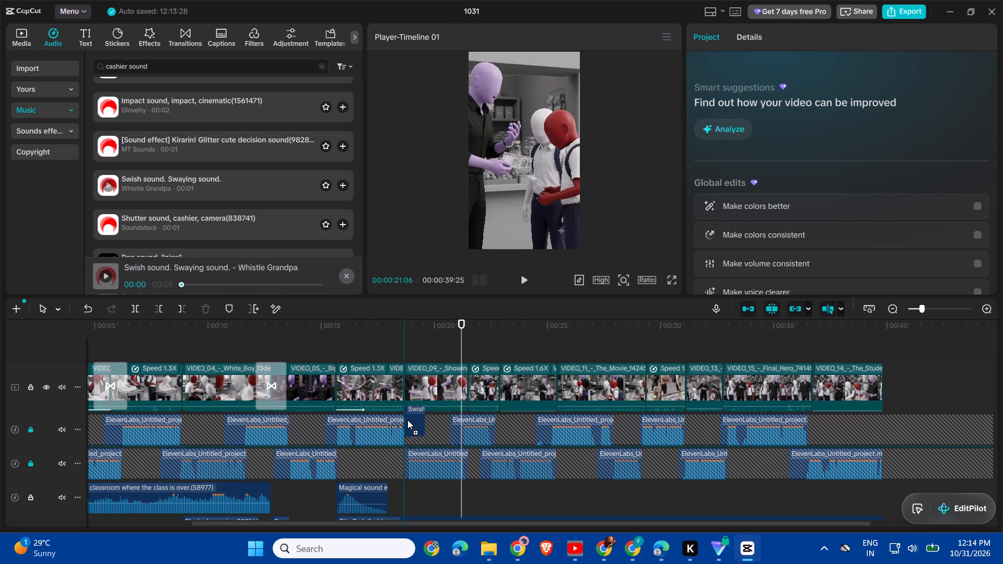
drag(407, 420, 410, 495)
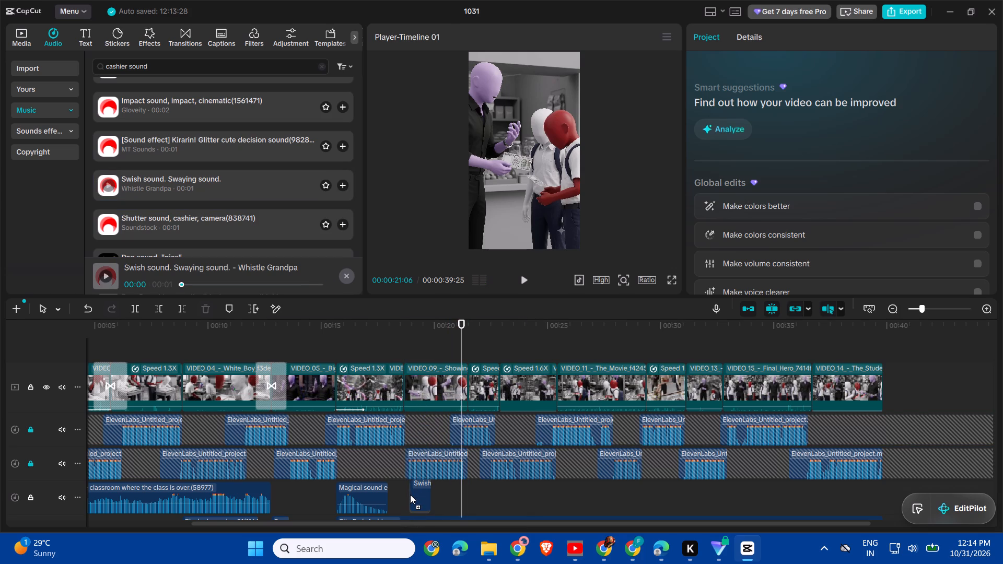
drag(410, 495, 406, 496)
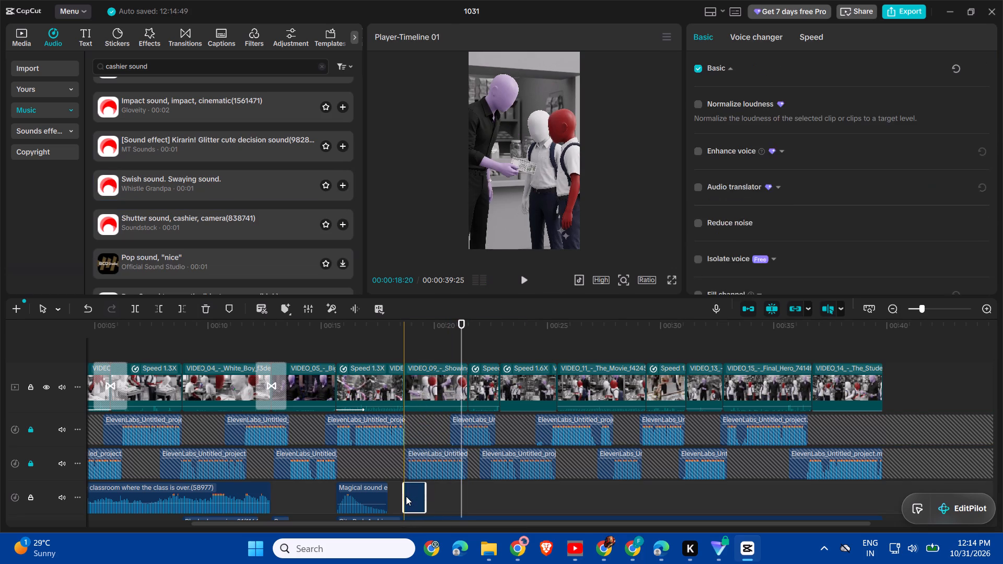
Raise the Swish sound's volume to 16.2 dB and play it back.
drag(413, 504, 414, 496)
key(space)
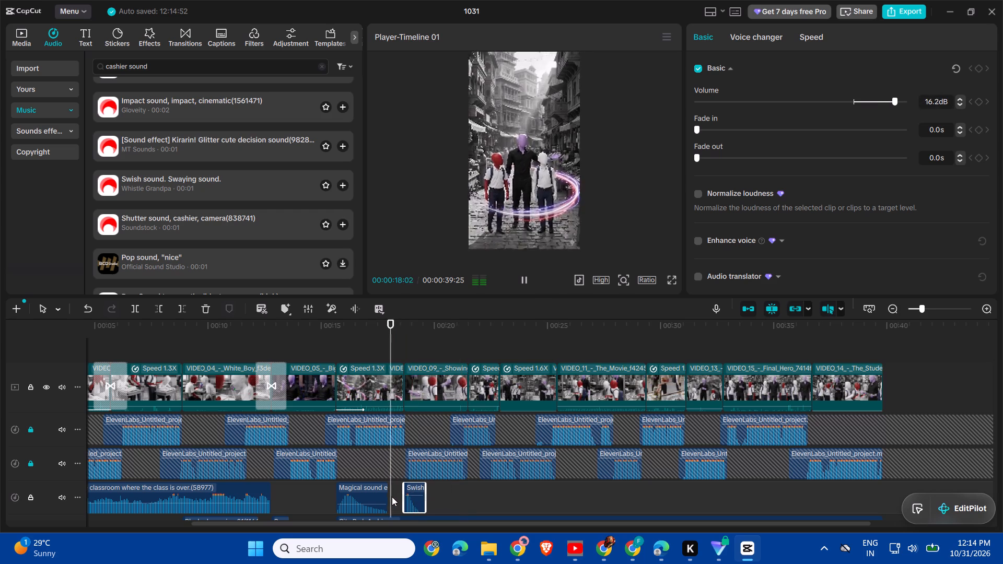
key(space)
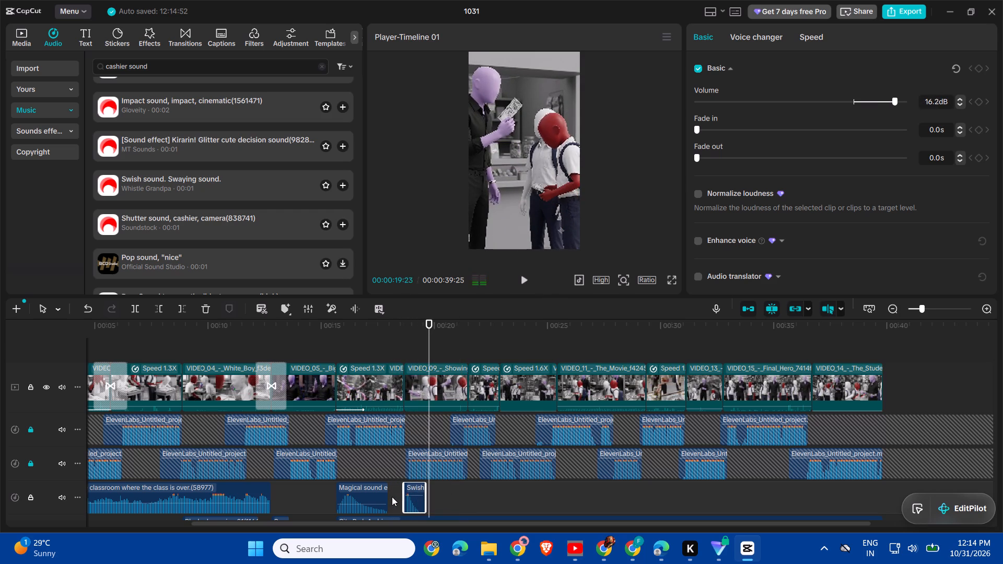
Shift the Swish sound to start about half a second into VIDEO_09, playing it back to check the timing.
drag(416, 491, 438, 491)
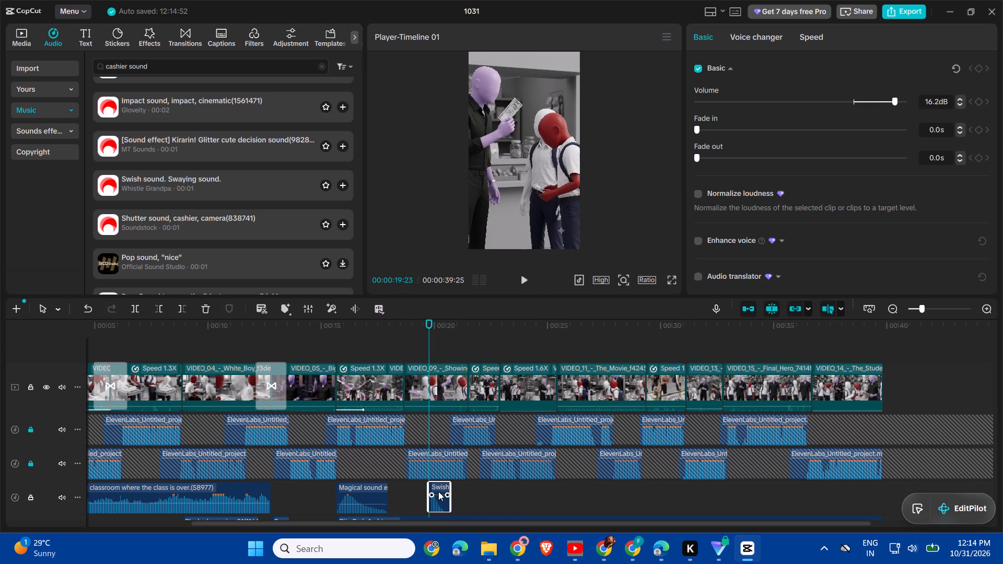
drag(438, 491, 439, 491)
key(space)
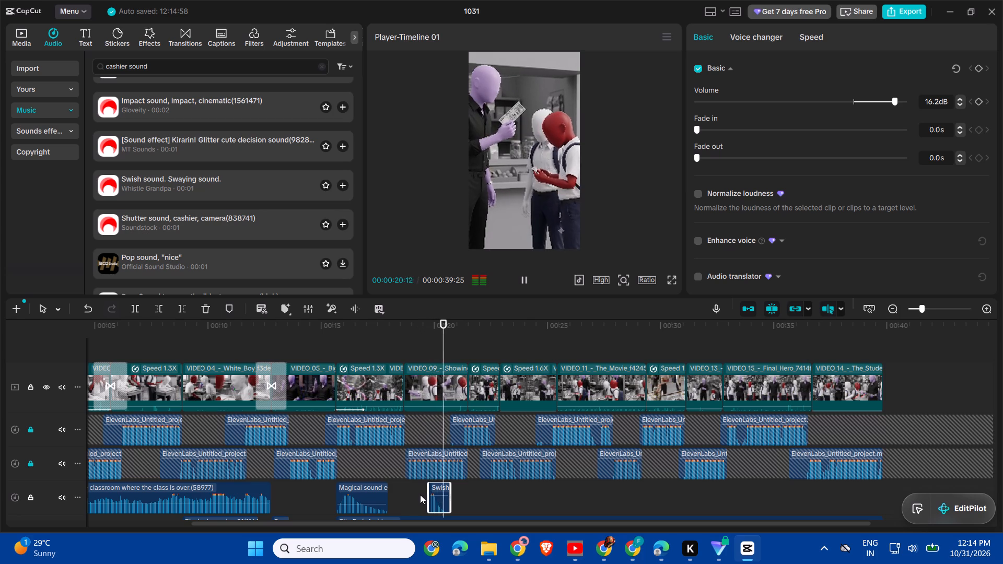
key(space)
drag(438, 488, 427, 488)
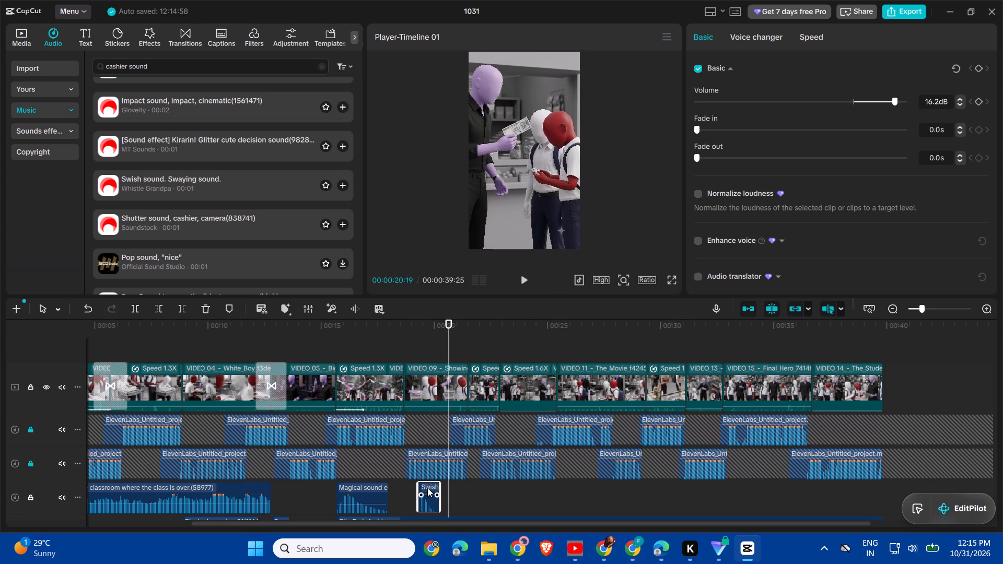
Raise the Swish sound's volume to 20.0 dB, playing the start of VIDEO_09 before and after the change.
drag(427, 488, 427, 488)
key(space)
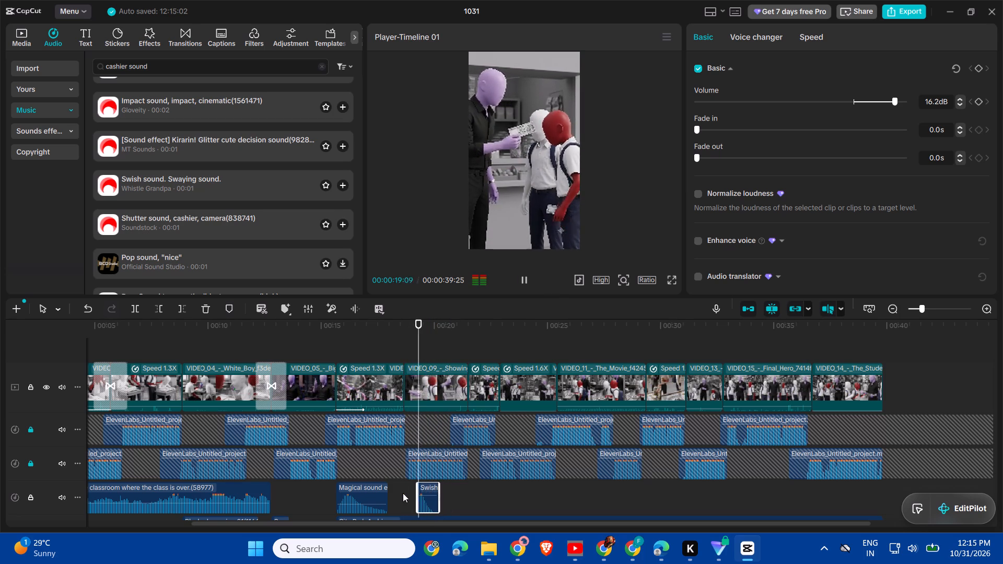
key(space)
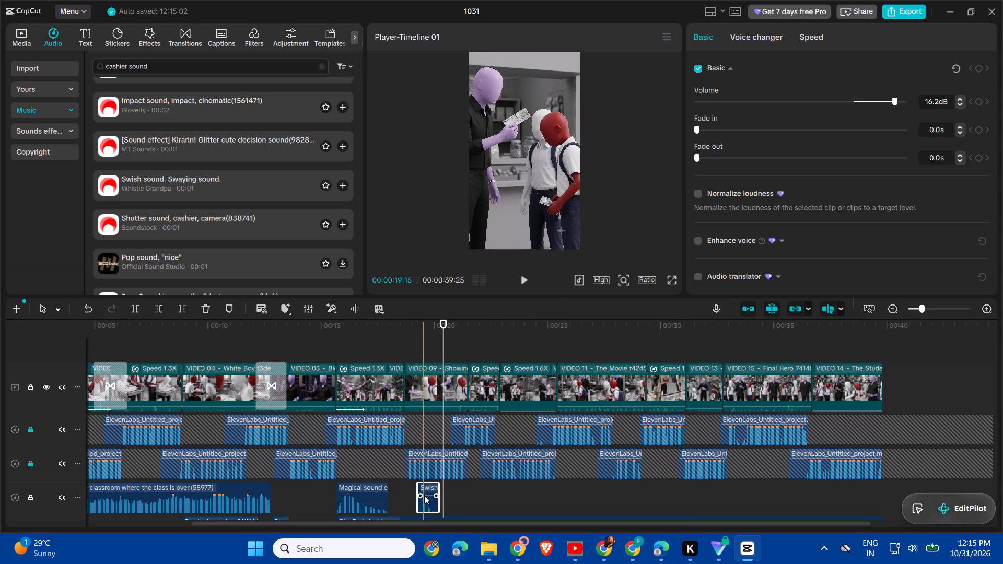
drag(425, 495, 423, 481)
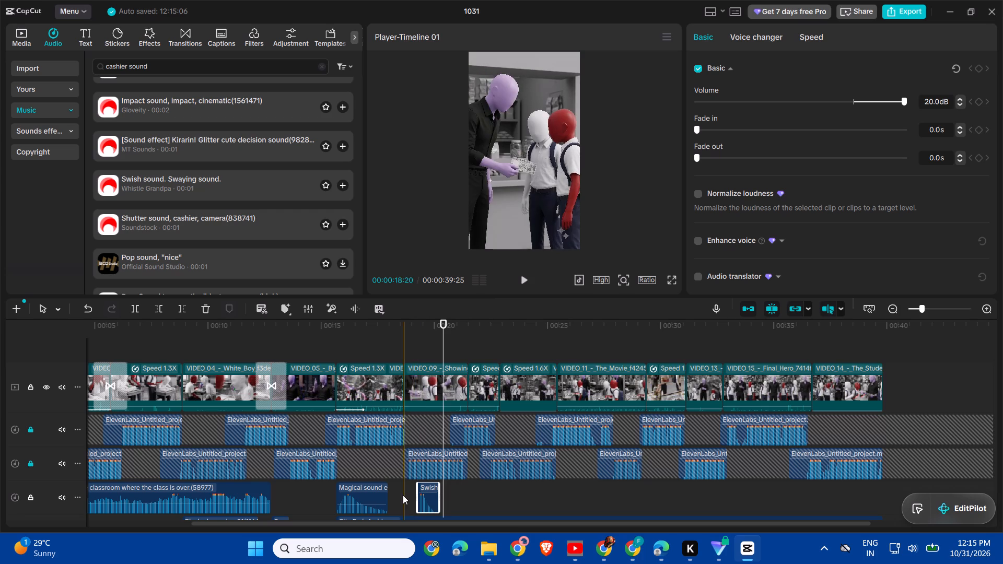
key(space)
key(space)
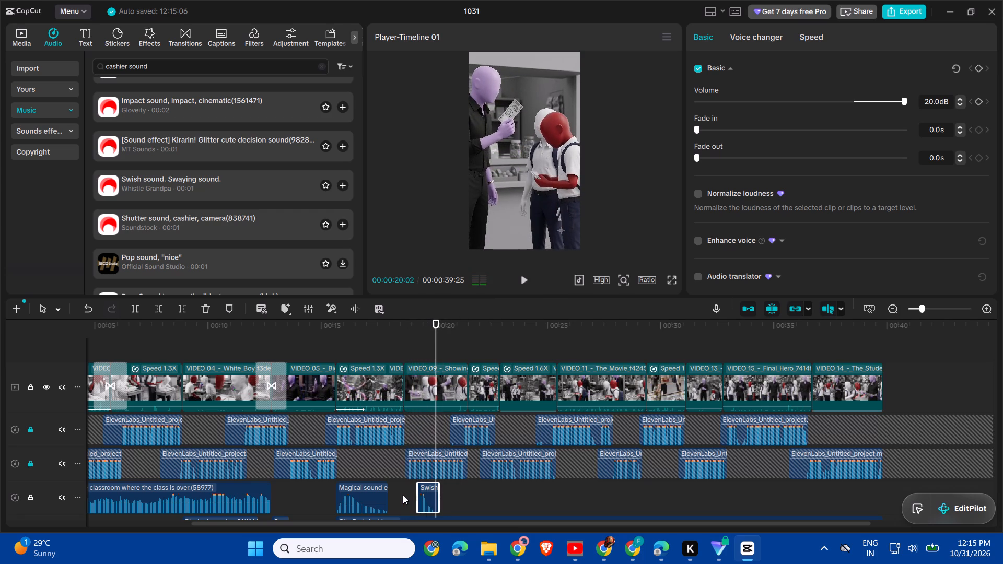
Place Coin cashier shop item get 4 on a new audio track below the start of VIDEO_09 and play it back.
scroll(214, 128, up, 1)
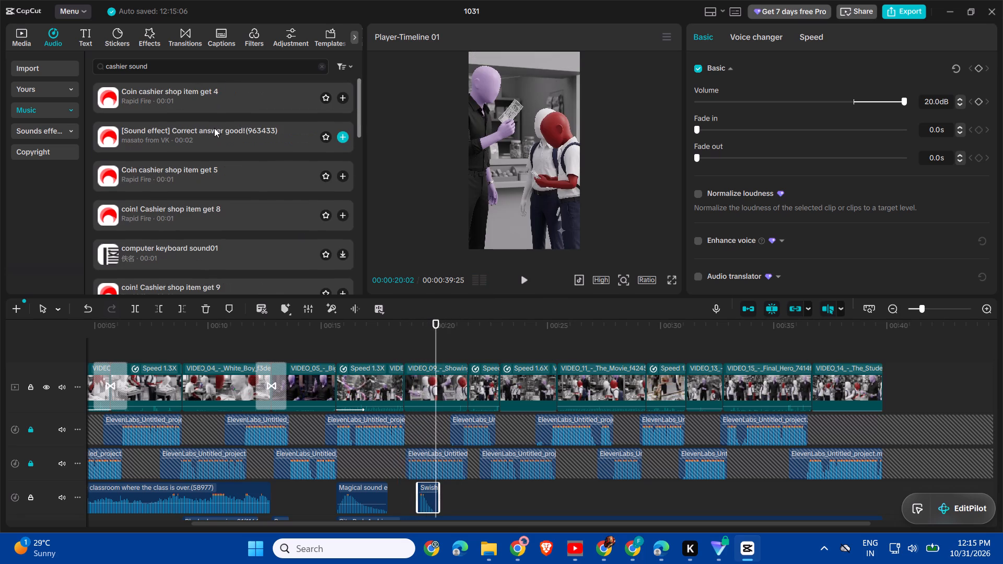
double_click(209, 102)
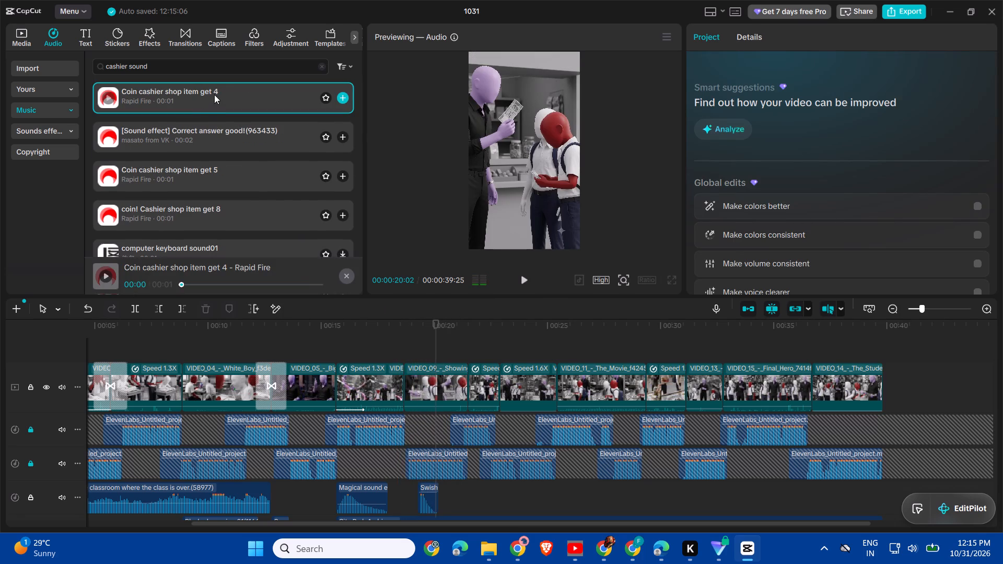
drag(214, 95, 399, 501)
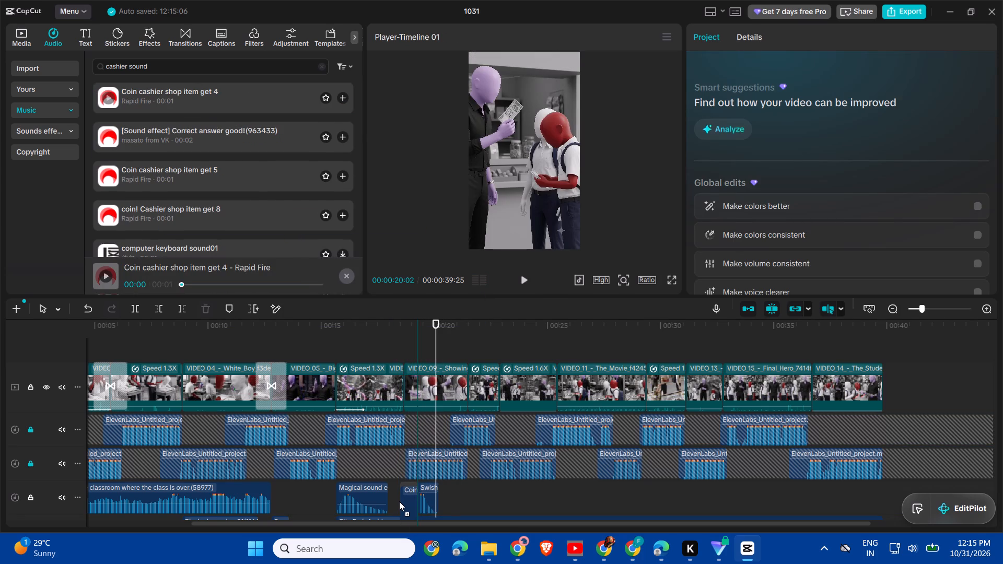
drag(399, 501, 402, 496)
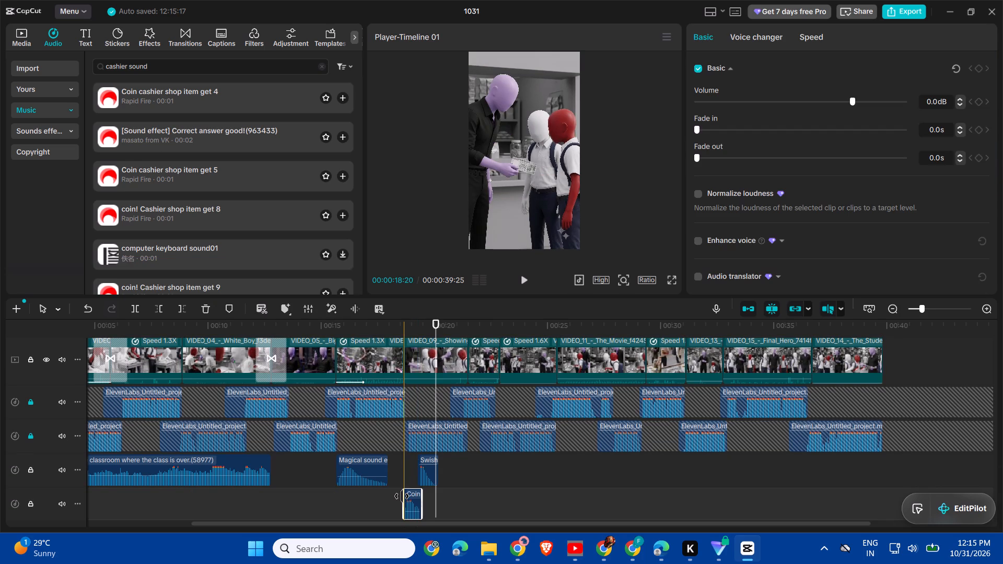
key(space)
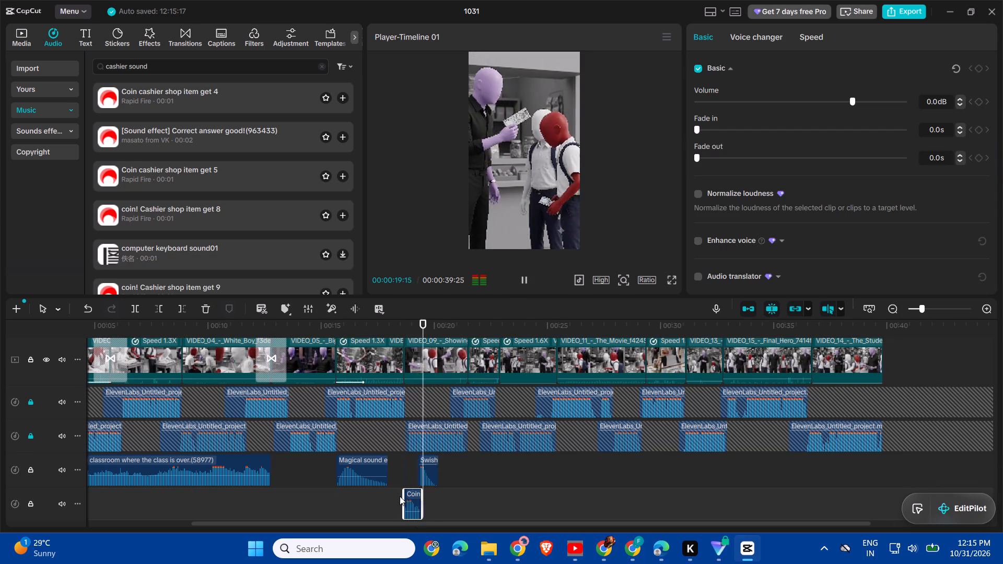
key(space)
Shift the Coin cashier sound slightly later so it overlaps the start of the Swish sound, and play it back.
click(409, 496)
drag(409, 496, 415, 495)
key(space)
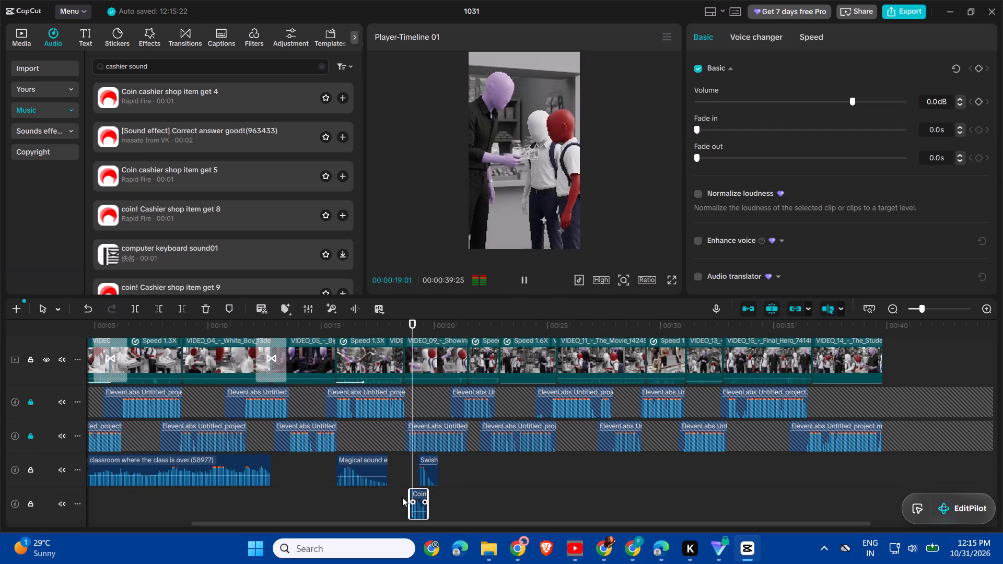
key(space)
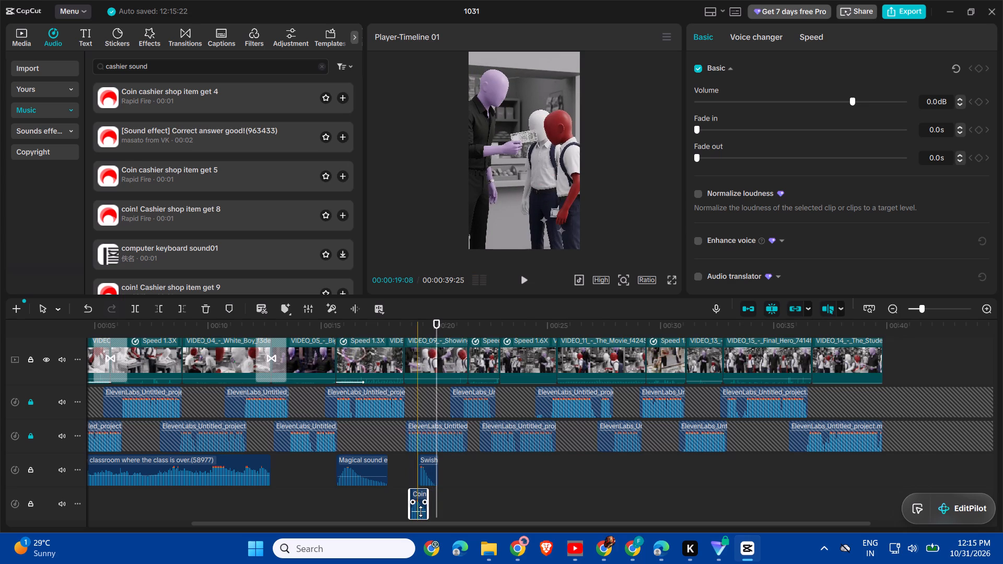
Raise the Coin cashier sound's volume to 20.0 dB and play the timeline from VIDEO_09 into VIDEO_11.
drag(421, 511, 418, 495)
key(space)
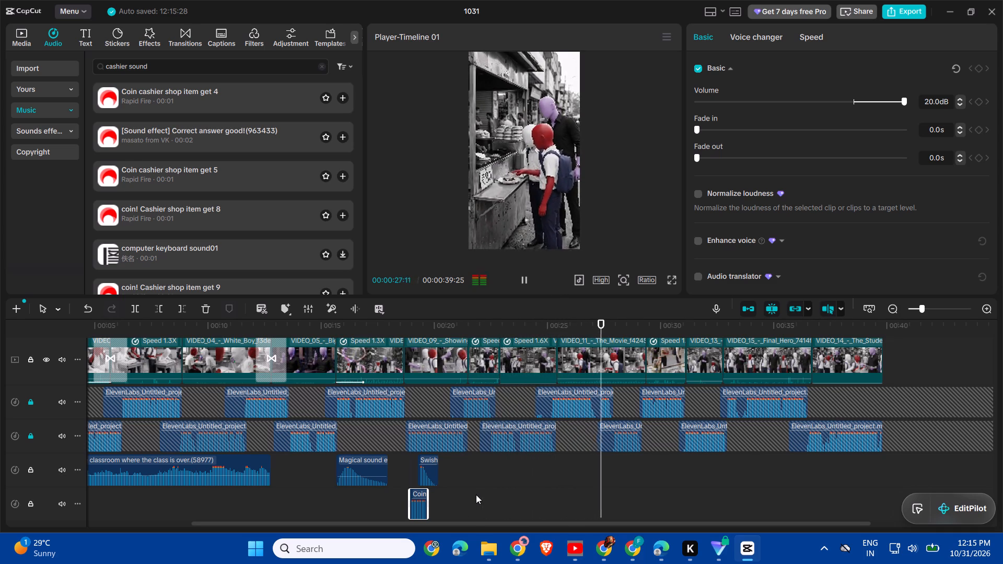
key(space)
Replay the 1.6X-speed clip before VIDEO_11, search the In animations for slide, and apply the Righ...h-In animation to that clip.
scroll(609, 483, up, 1)
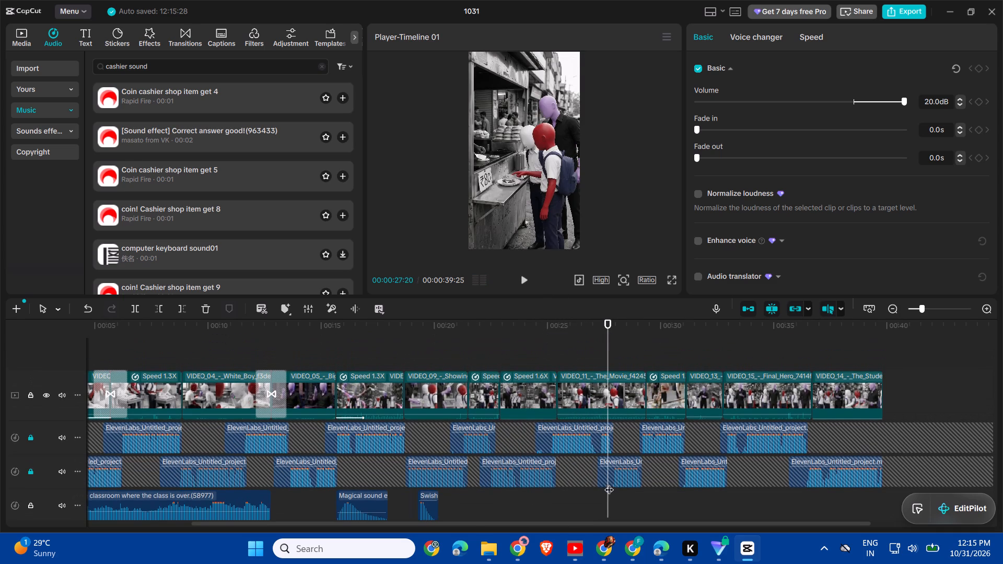
scroll(609, 483, up, 1)
key(space)
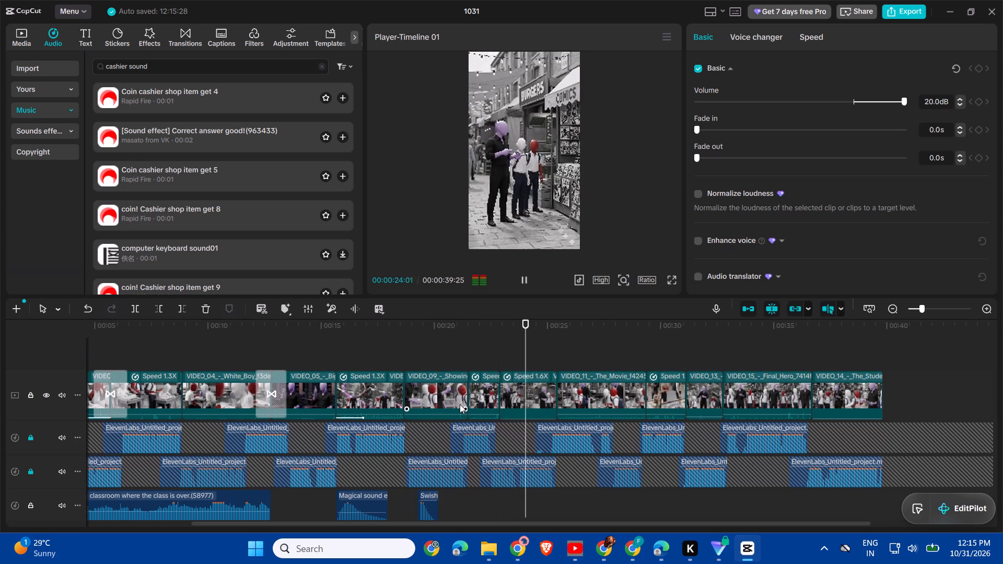
key(space)
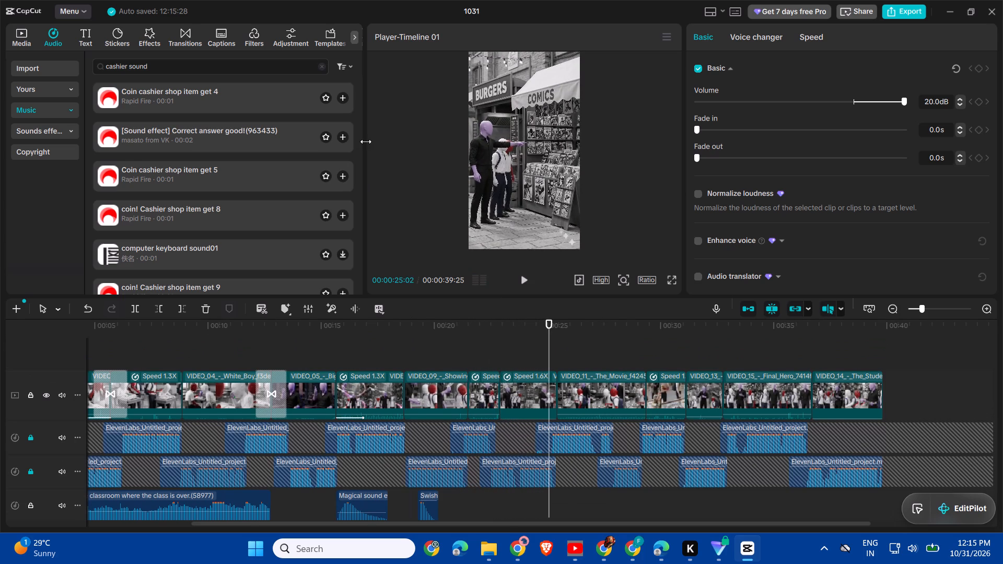
double_click(527, 396)
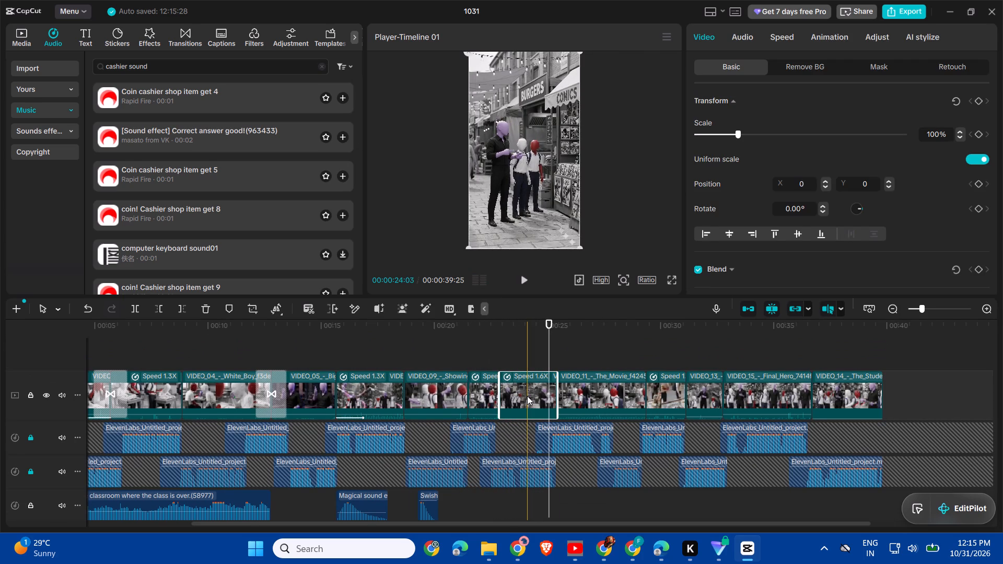
click(784, 39)
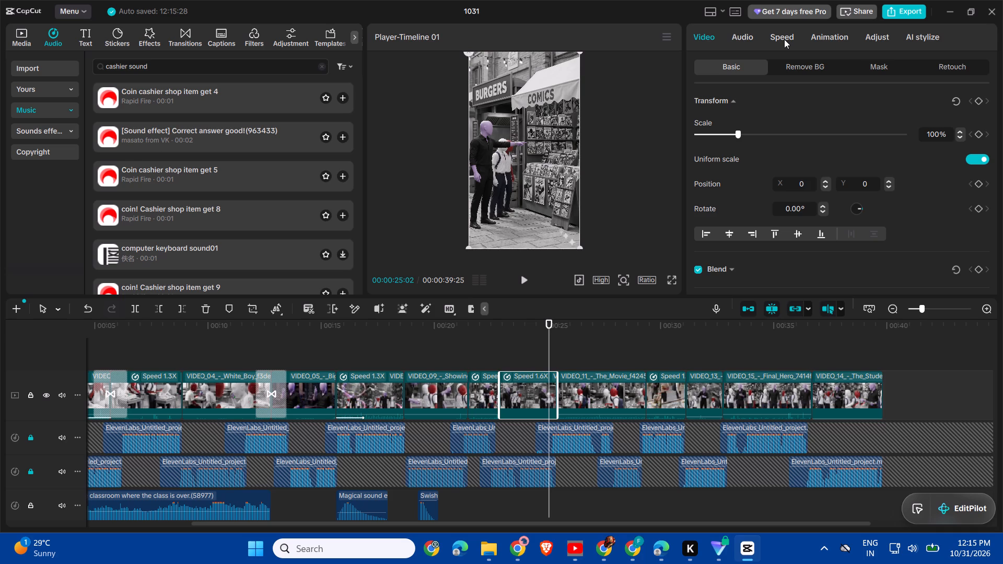
click(820, 34)
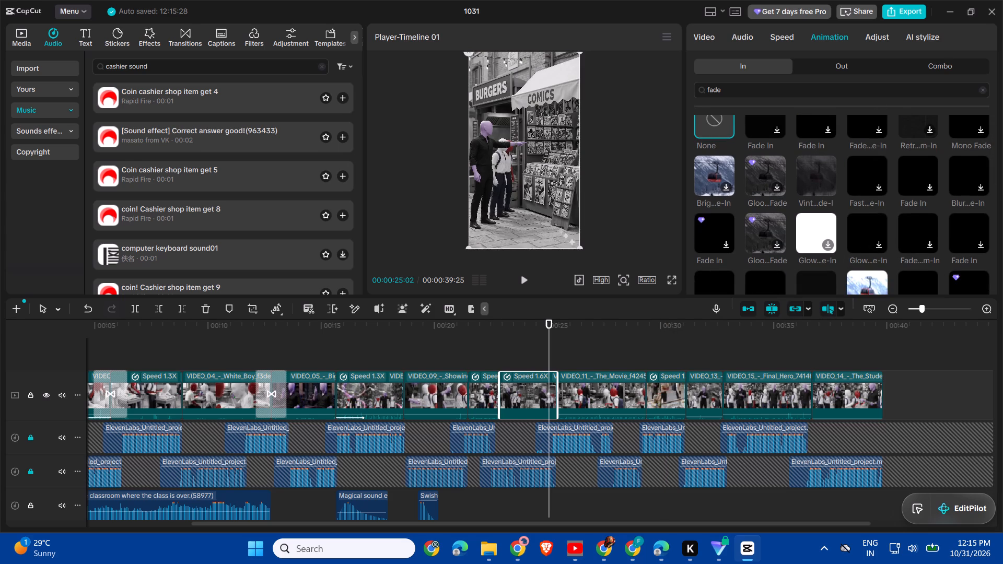
triple_click(810, 91)
text(slide)
key(Return)
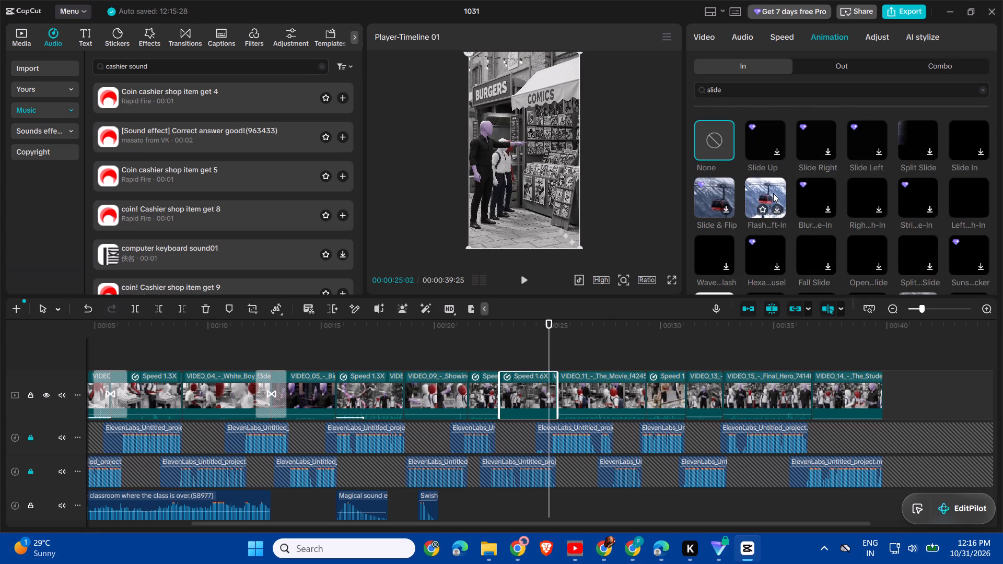
double_click(862, 193)
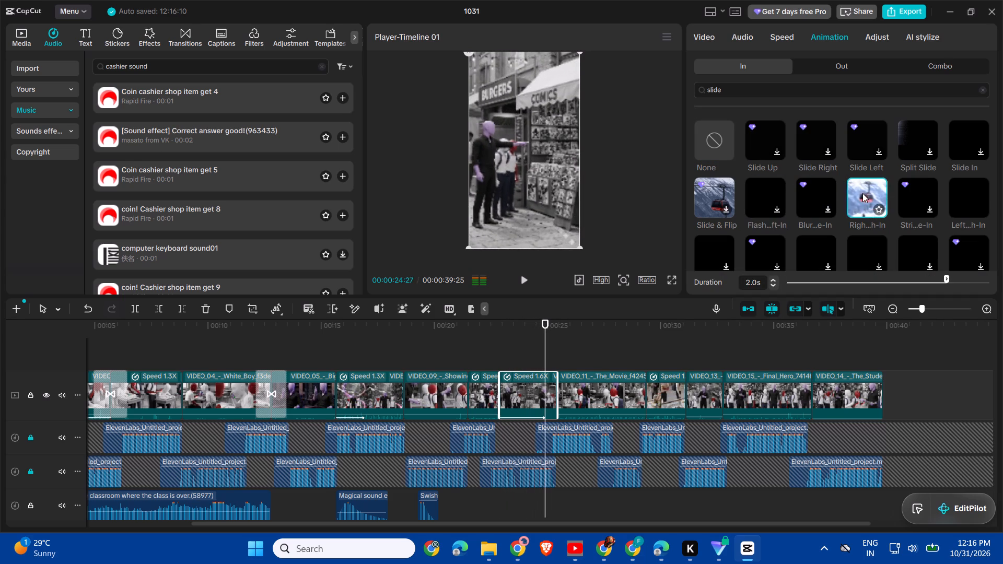
Play the timeline from the end of VIDEO_09 through VIDEO_14 to review the animation and the remaining scenes.
key(space)
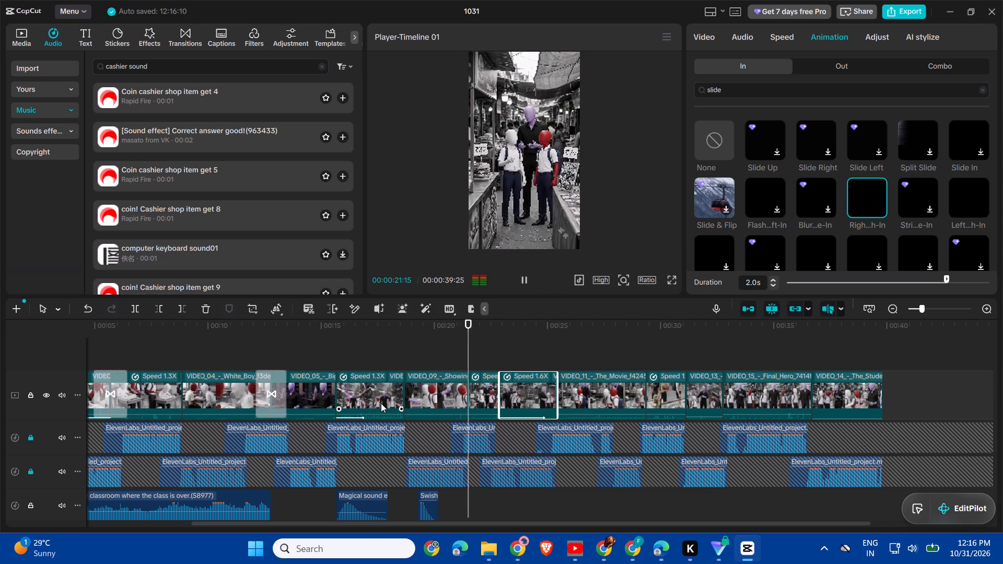
key(space)
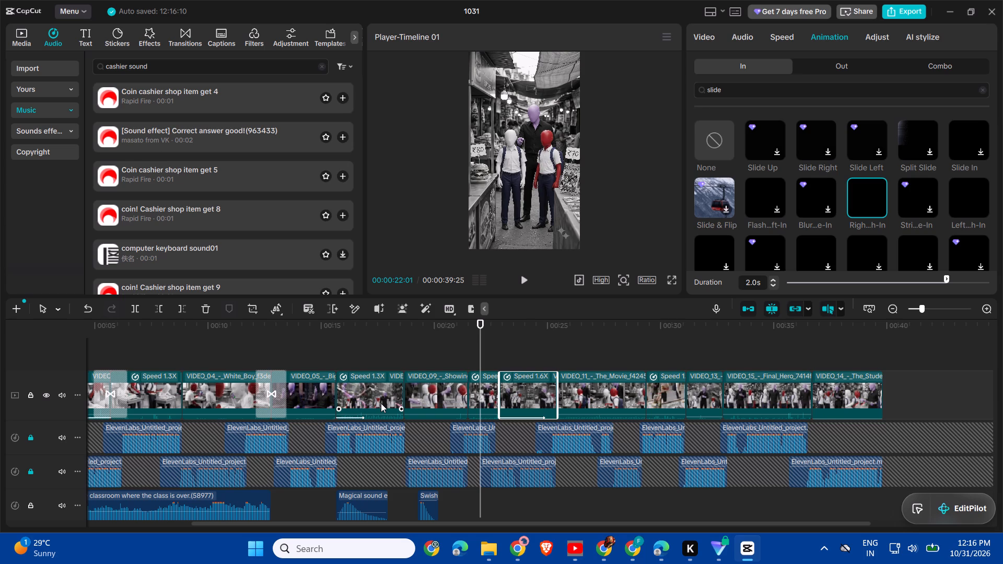
key(space)
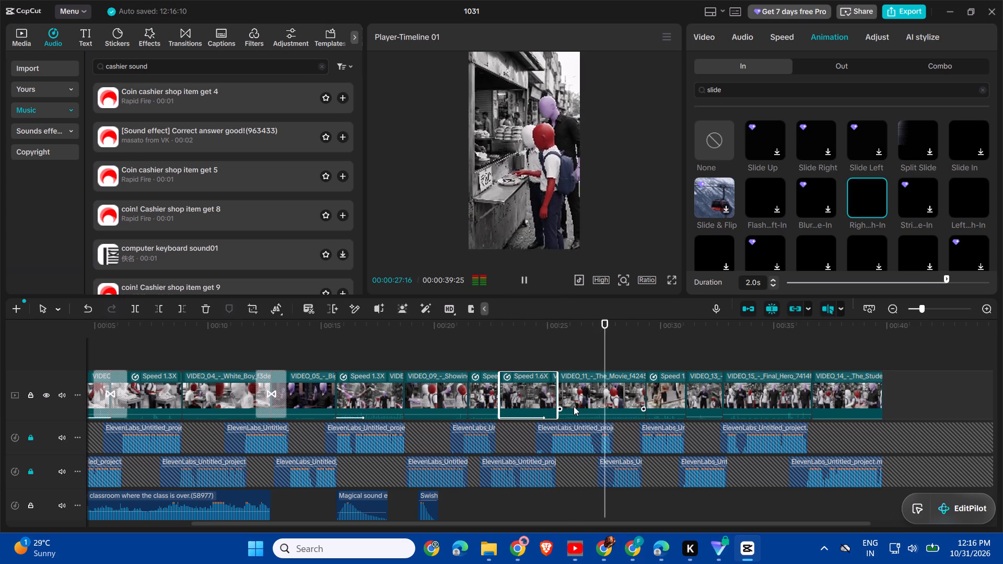
key(space)
key(space)
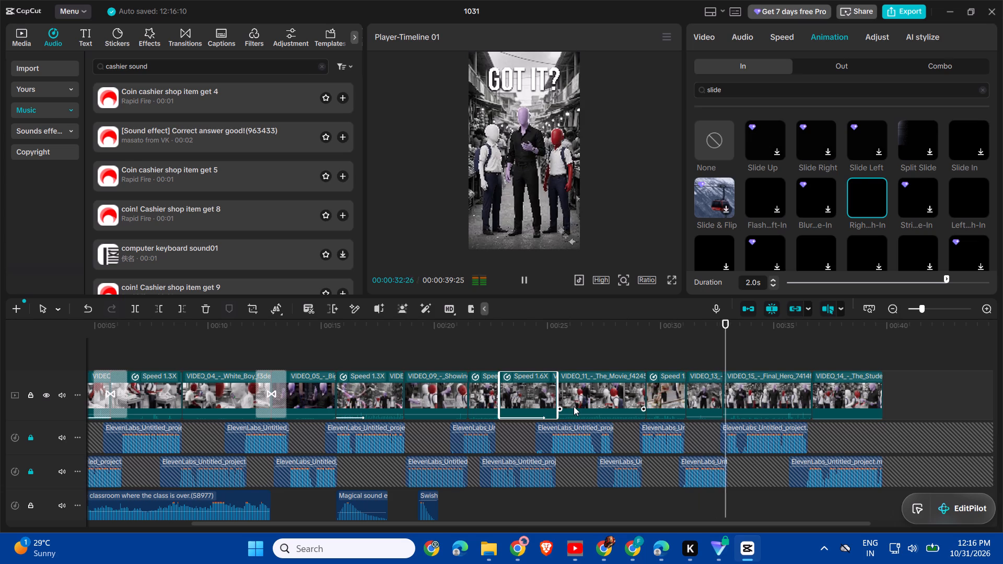
key(space)
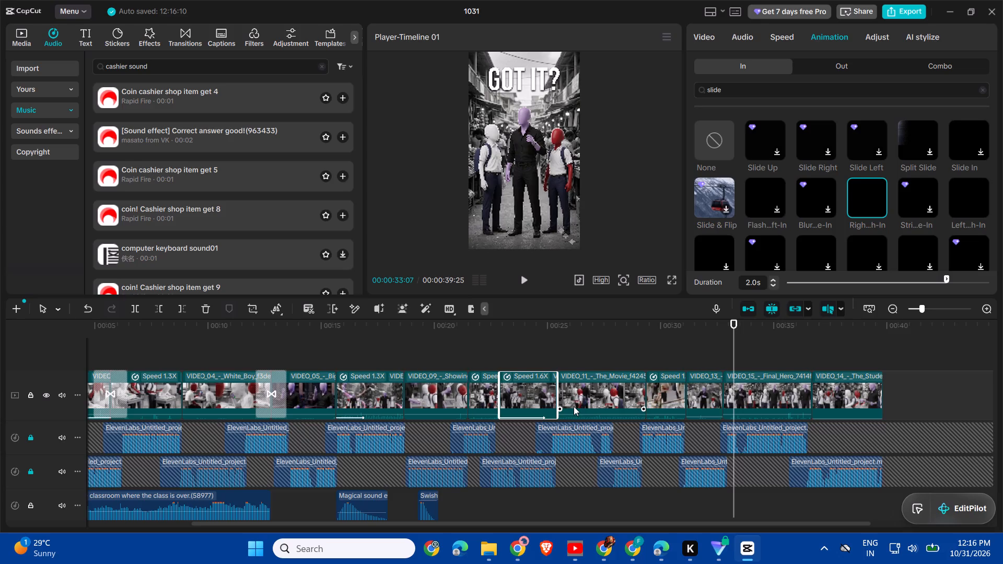
key(space)
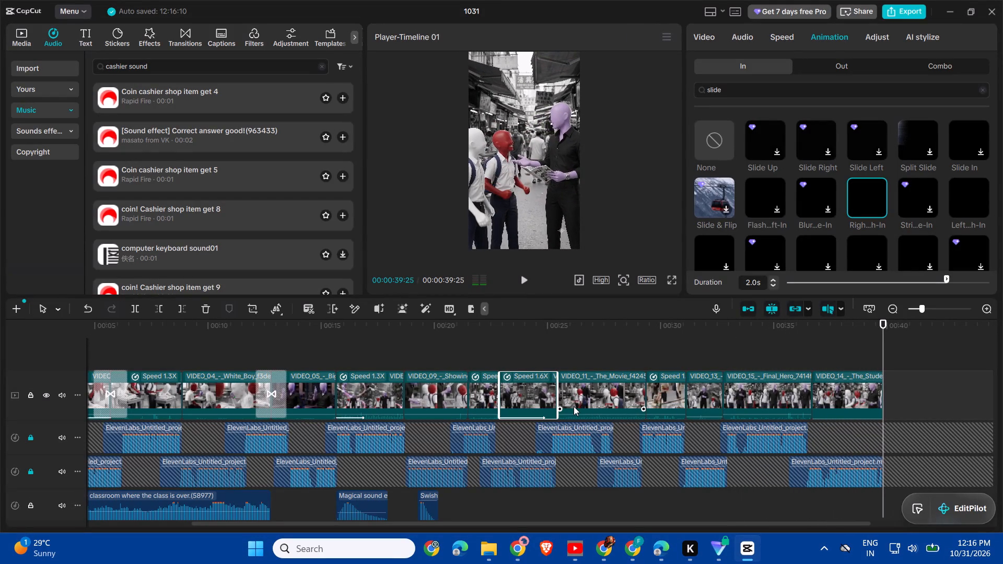
Check the project's imported media, then switch to File Explorer and browse the Downloads folder for sound effect files.
click(22, 40)
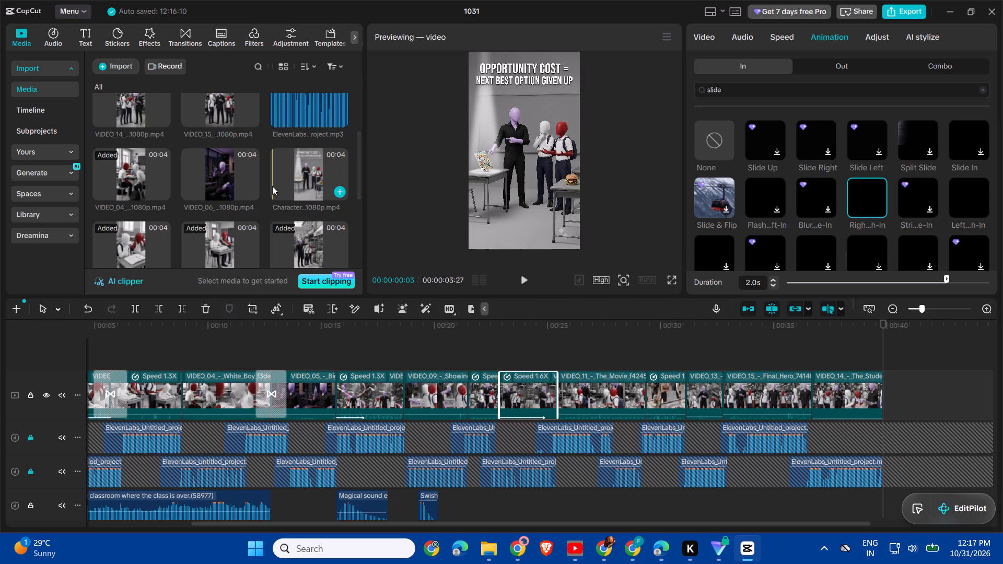
scroll(272, 186, down, 2)
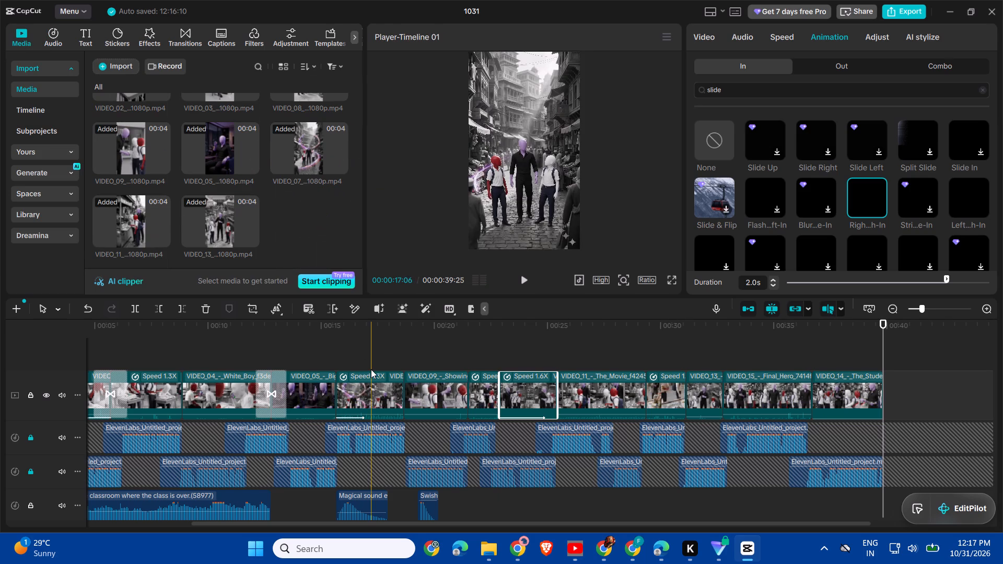
click(492, 554)
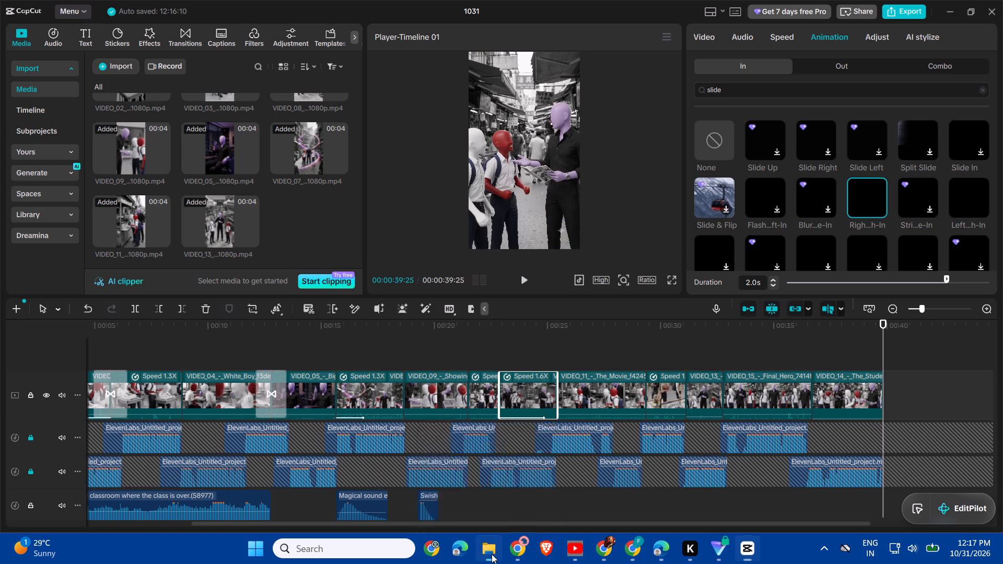
scroll(379, 387, down, 2)
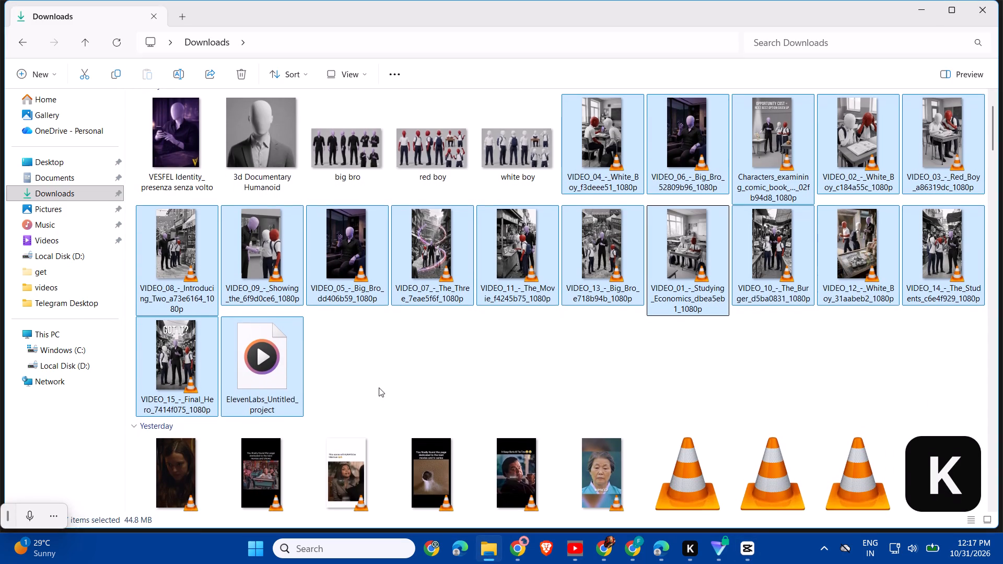
scroll(379, 387, down, 4)
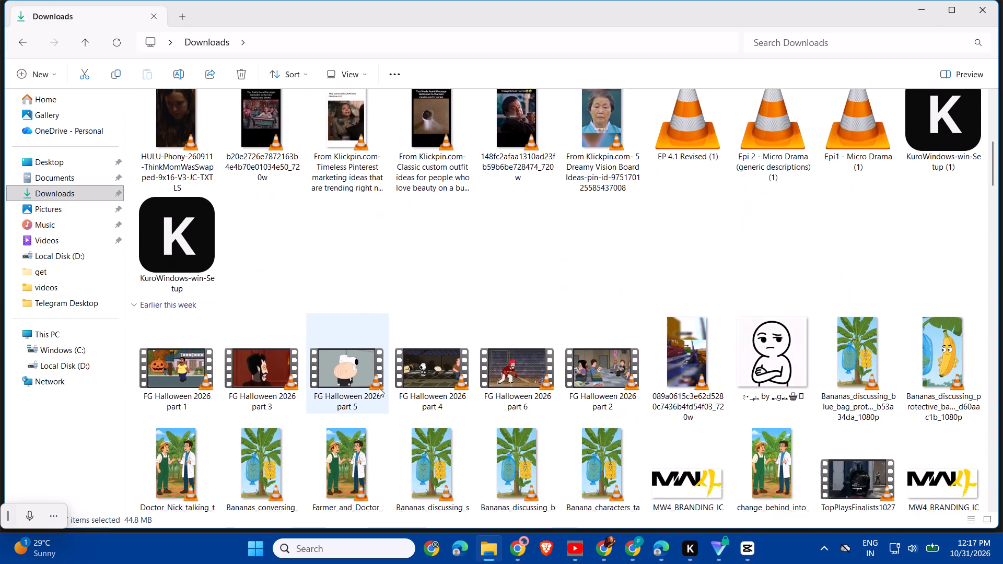
scroll(379, 387, down, 5)
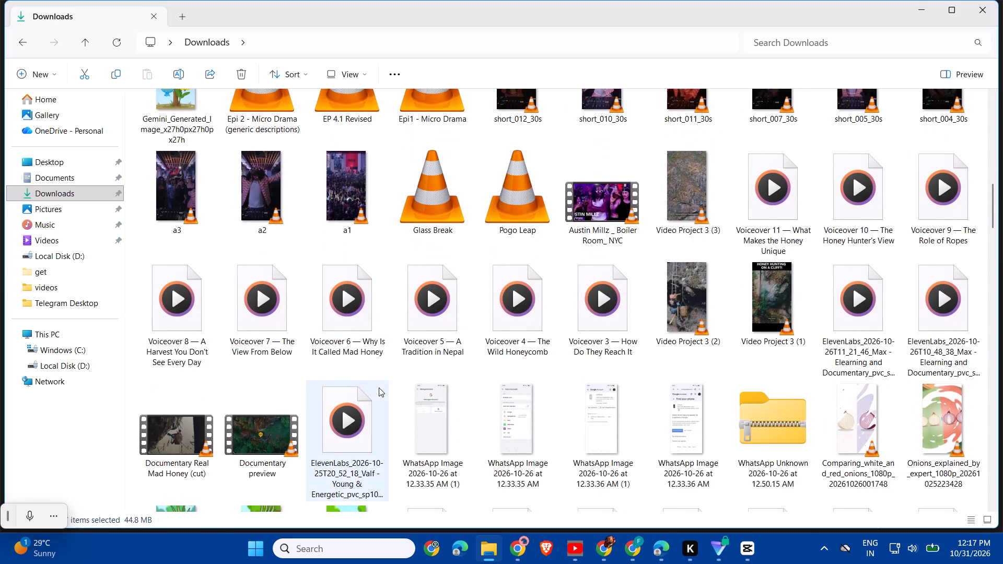
scroll(379, 387, down, 3)
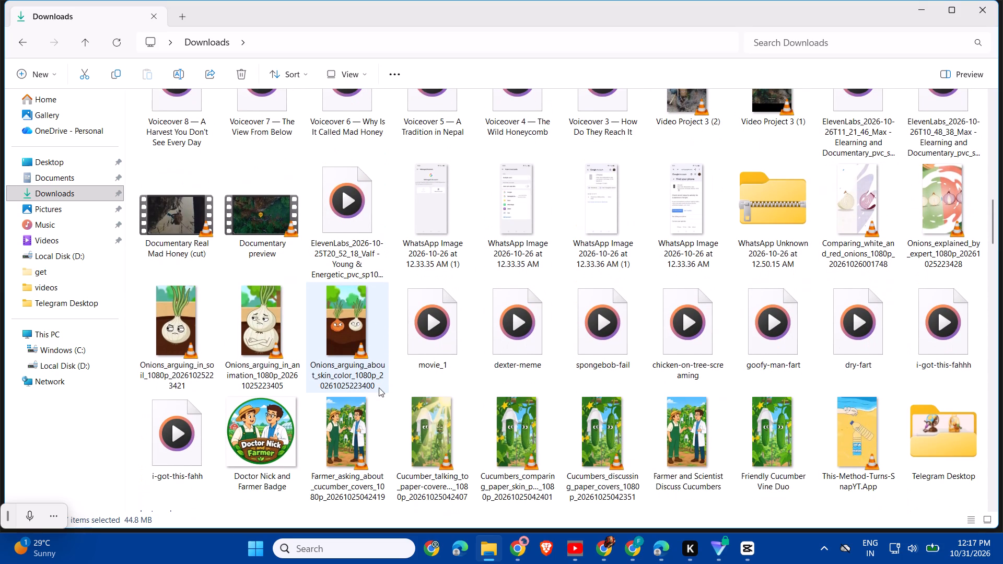
scroll(379, 387, up, 1)
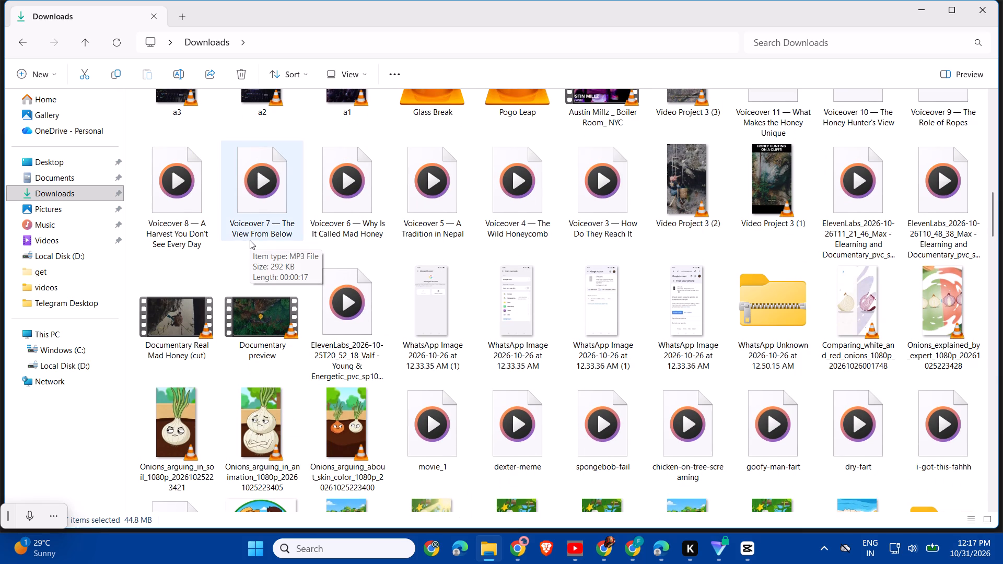
scroll(250, 240, down, 1)
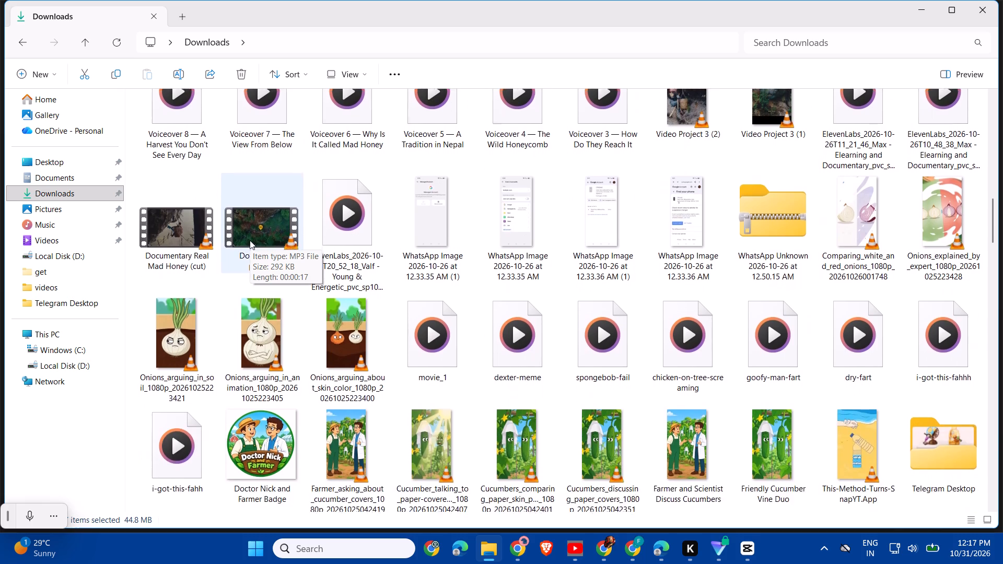
scroll(250, 240, down, 2)
scroll(250, 240, up, 2)
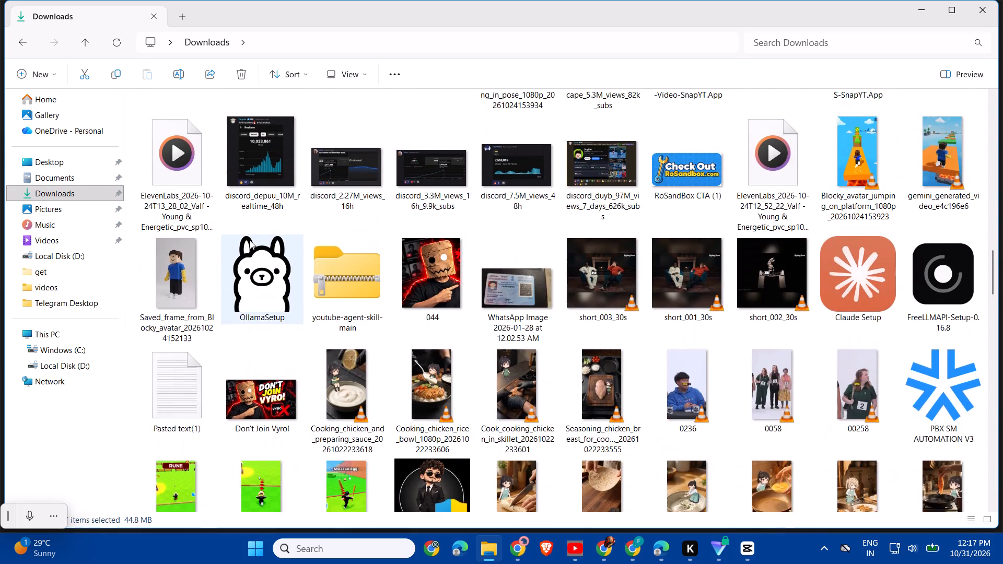
scroll(250, 240, up, 2)
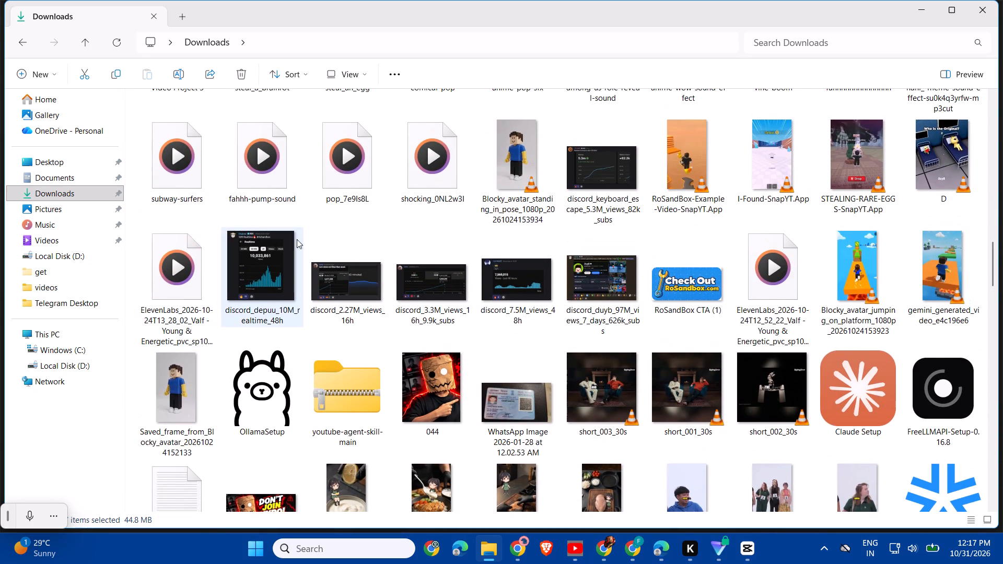
Import the eleven adjacent sound files from comical-pop through shocking_0NL2w3I from Downloads into the CapCut project media.
drag(437, 214, 185, 172)
scroll(454, 222, up, 1)
ctrl+drag(449, 184, 930, 166)
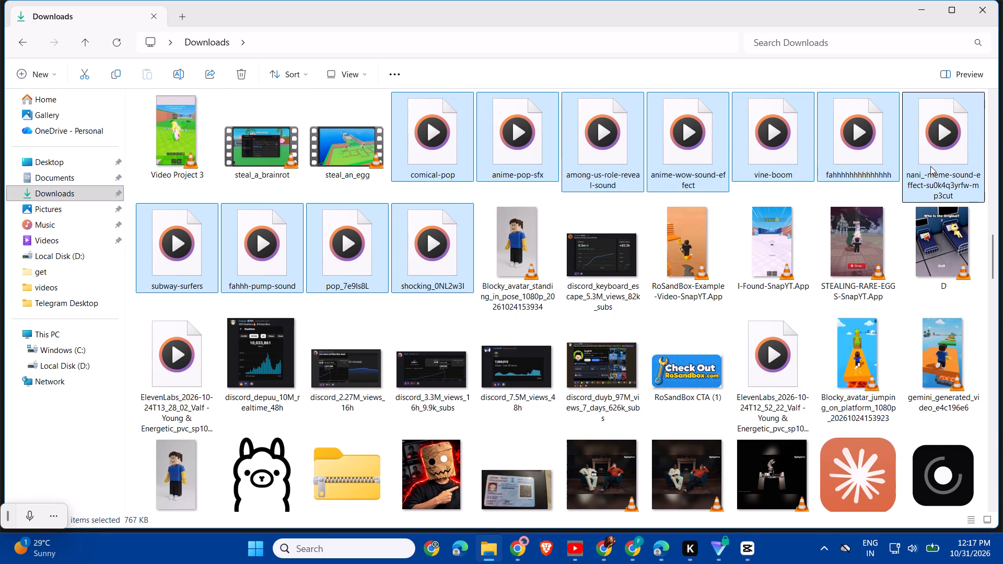
drag(957, 149, 748, 506)
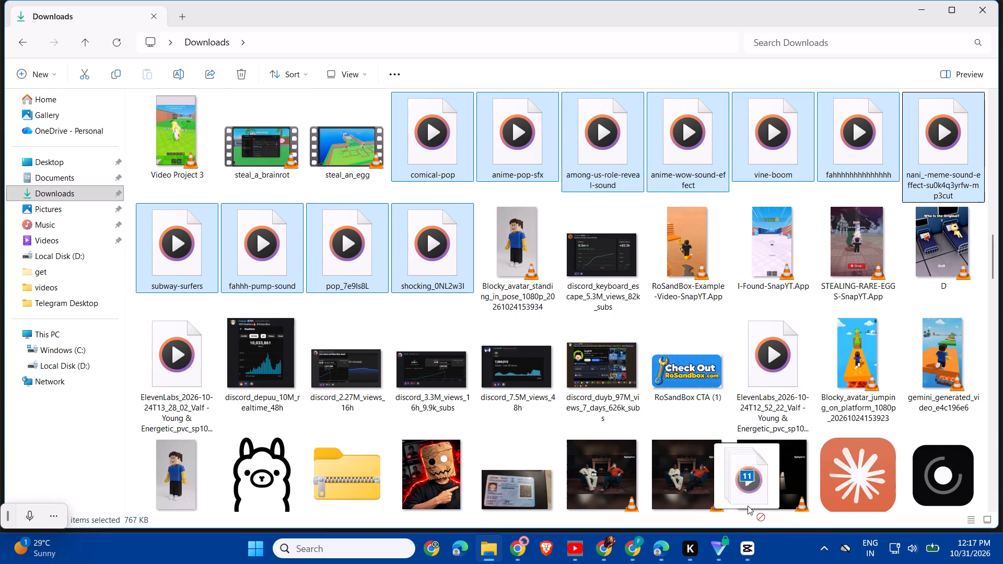
drag(748, 506, 300, 217)
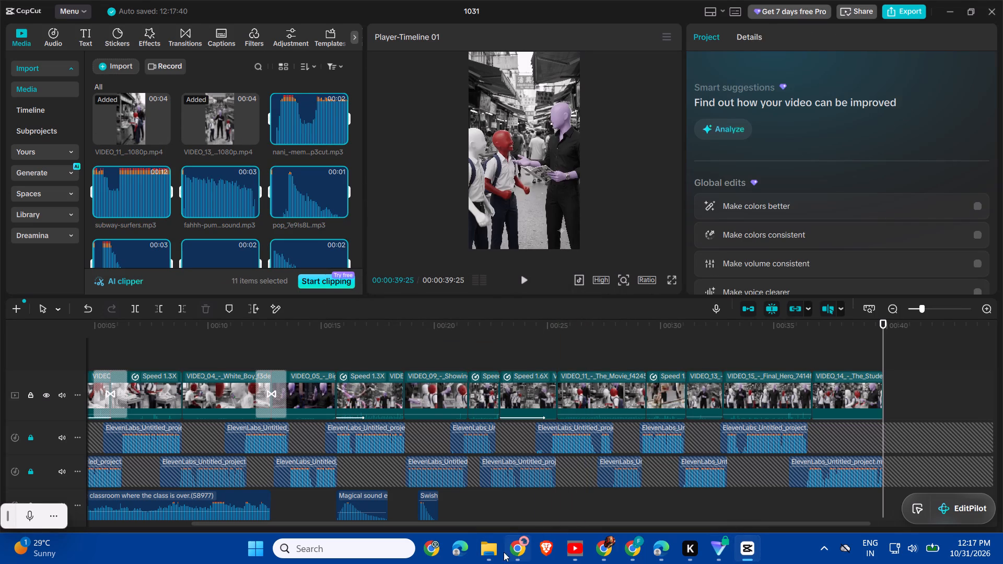
Import the seven adjacent sound files from movie_1 through i-got-this-fahhh from Downloads into the CapCut project media.
click(487, 553)
scroll(566, 359, up, 2)
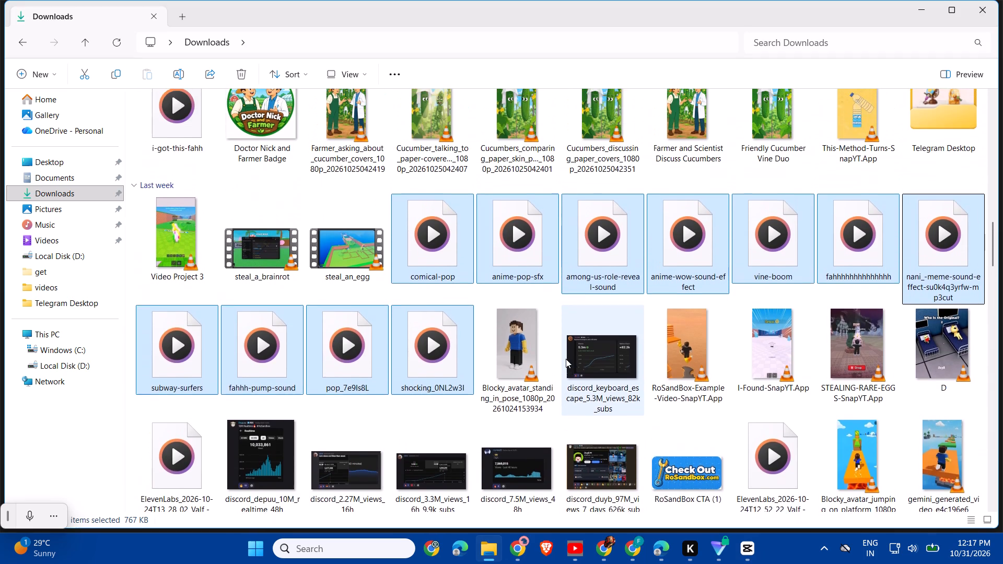
scroll(566, 359, up, 3)
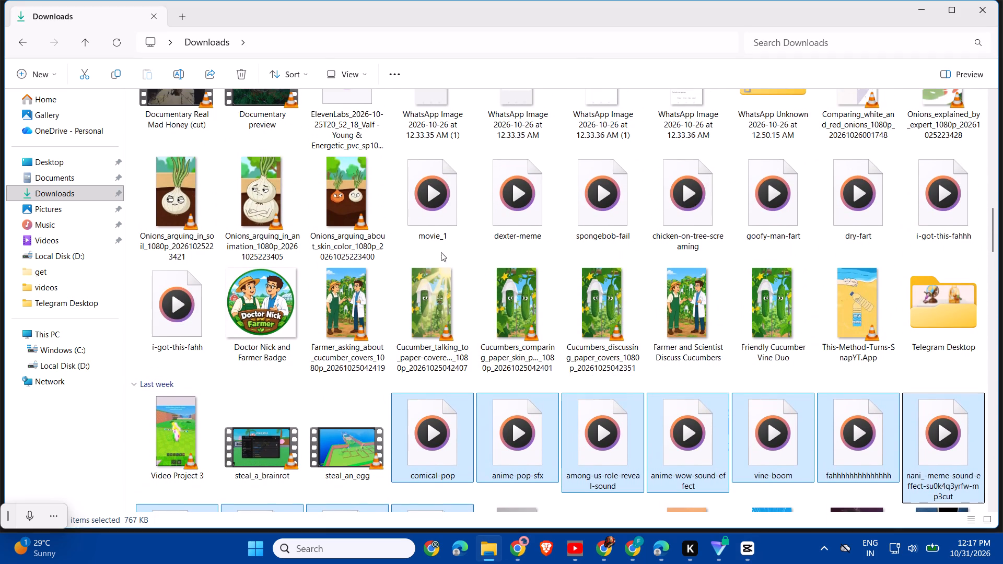
drag(444, 249, 931, 195)
drag(931, 195, 748, 437)
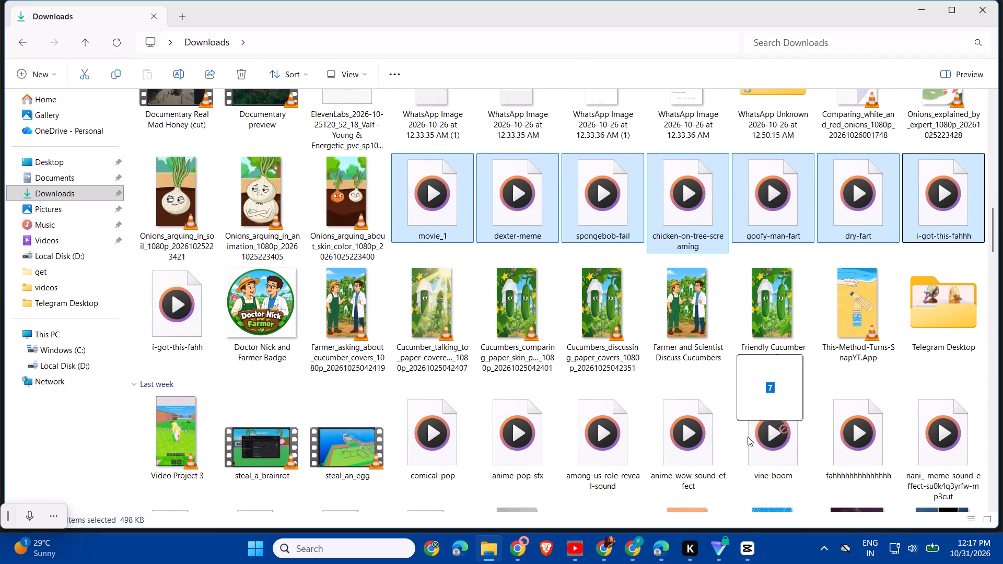
drag(748, 437, 325, 224)
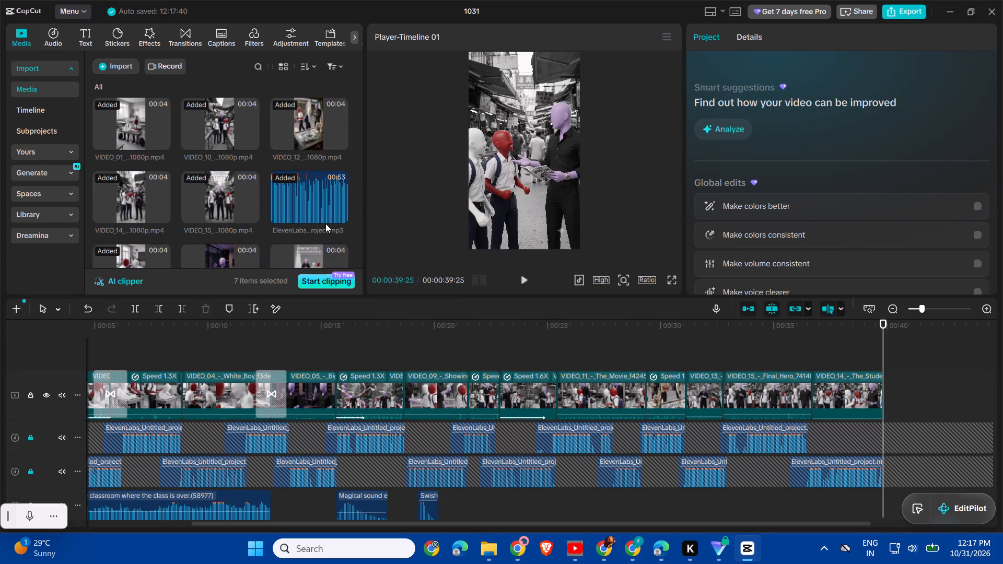
Play the first three seconds of the timeline to judge where a sound effect is needed.
scroll(417, 512, right, 3)
scroll(300, 463, down, 1)
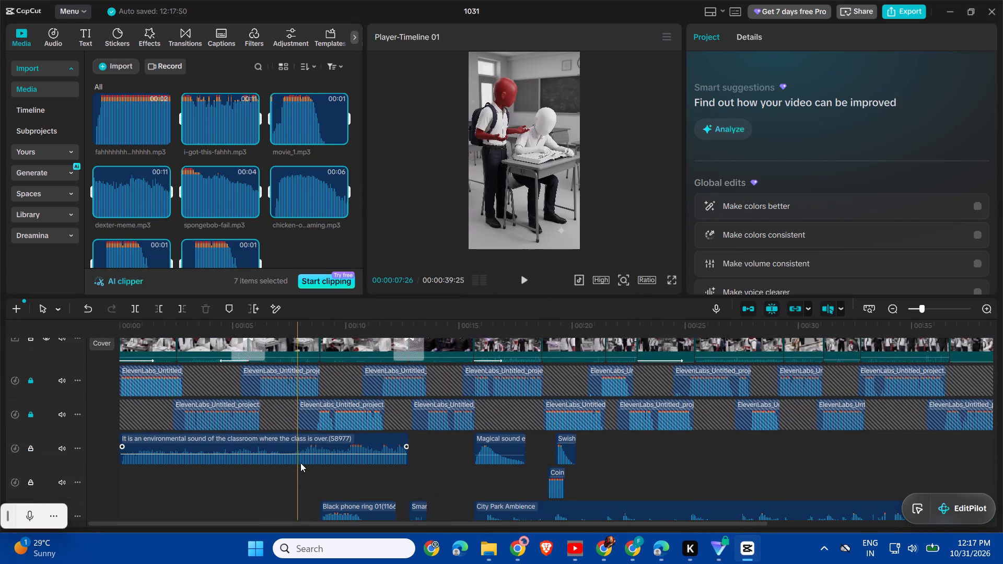
ctrl+scroll(300, 463, down, 2)
scroll(300, 463, down, 1)
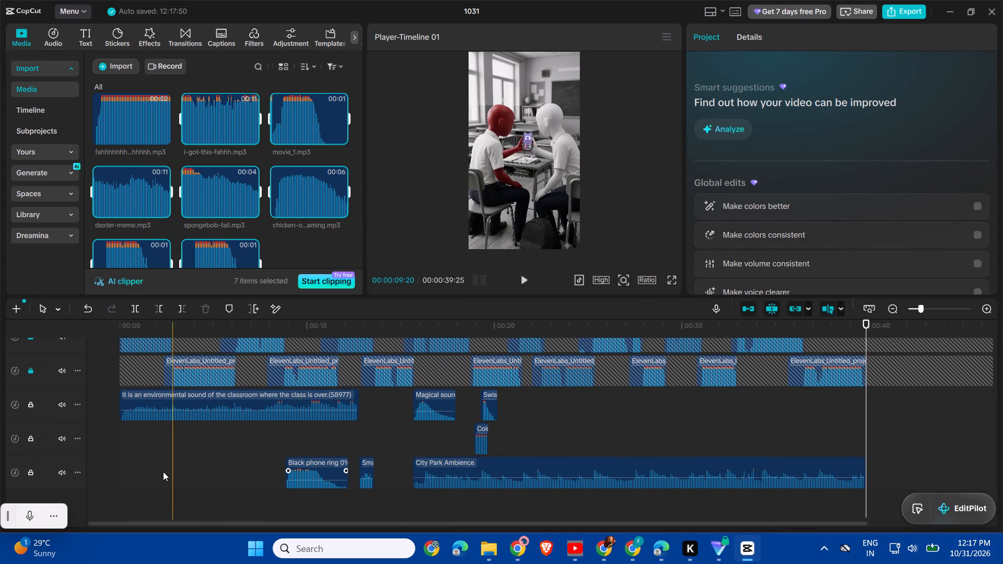
key(space)
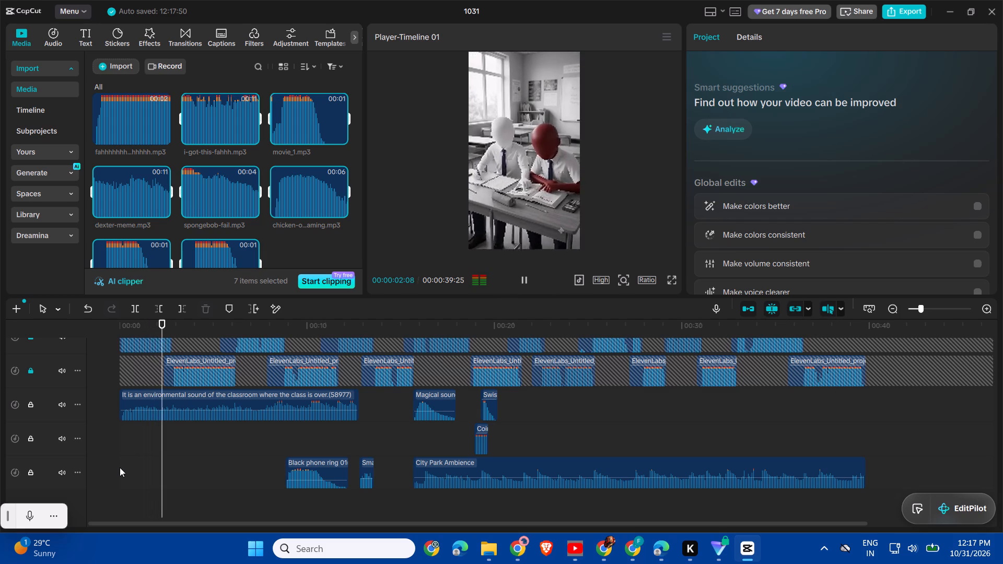
key(space)
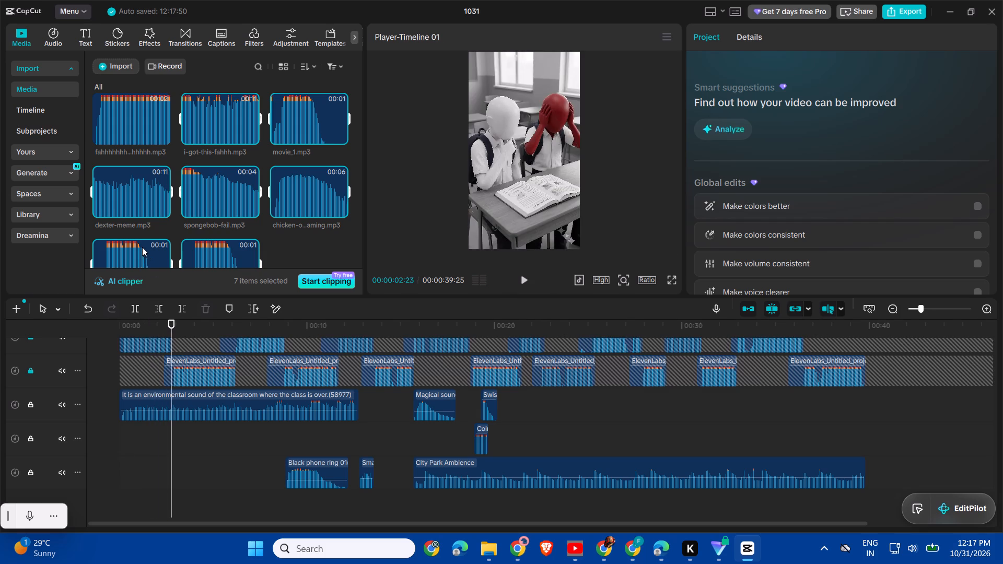
Audition dexter-meme.mp3, spongebob-fail.mp3 and the short one-second sound below dexter-meme in the imported media.
click(98, 206)
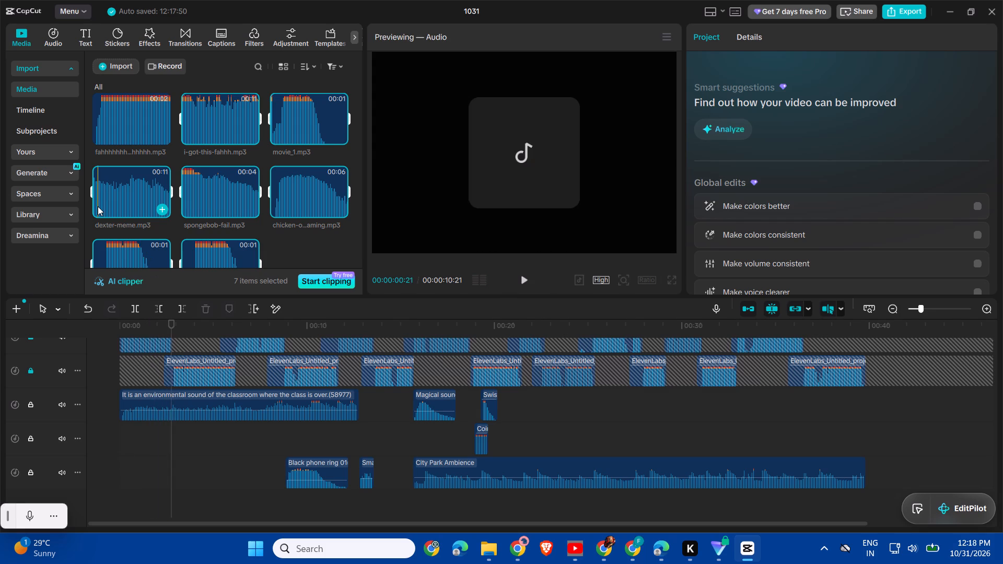
drag(98, 206, 98, 214)
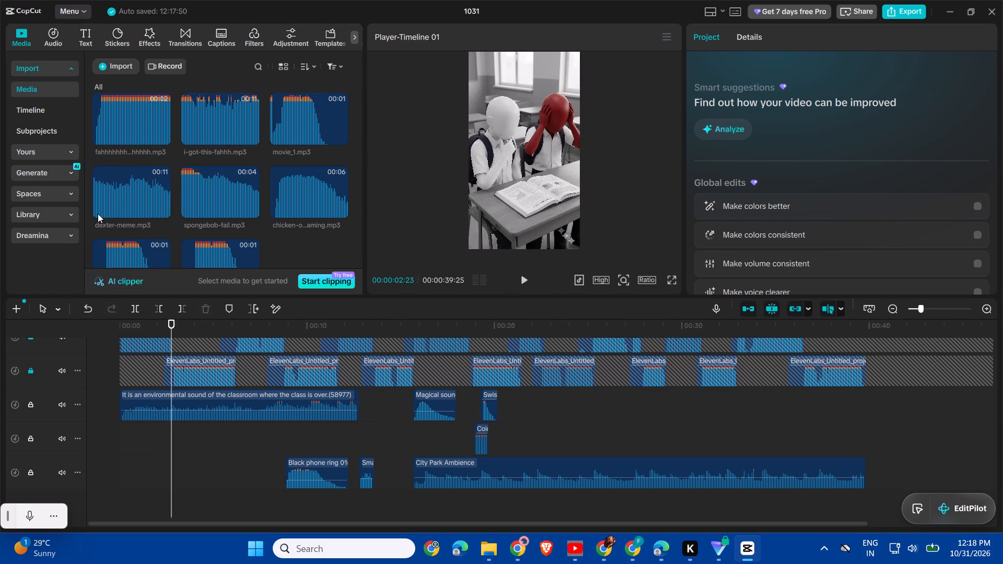
click(98, 214)
key(space)
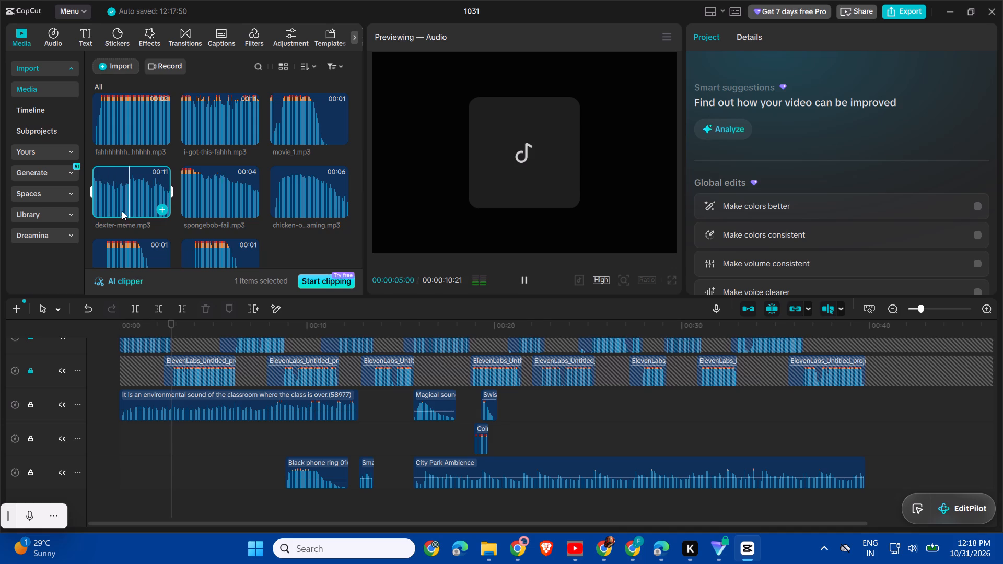
key(space)
key(space)
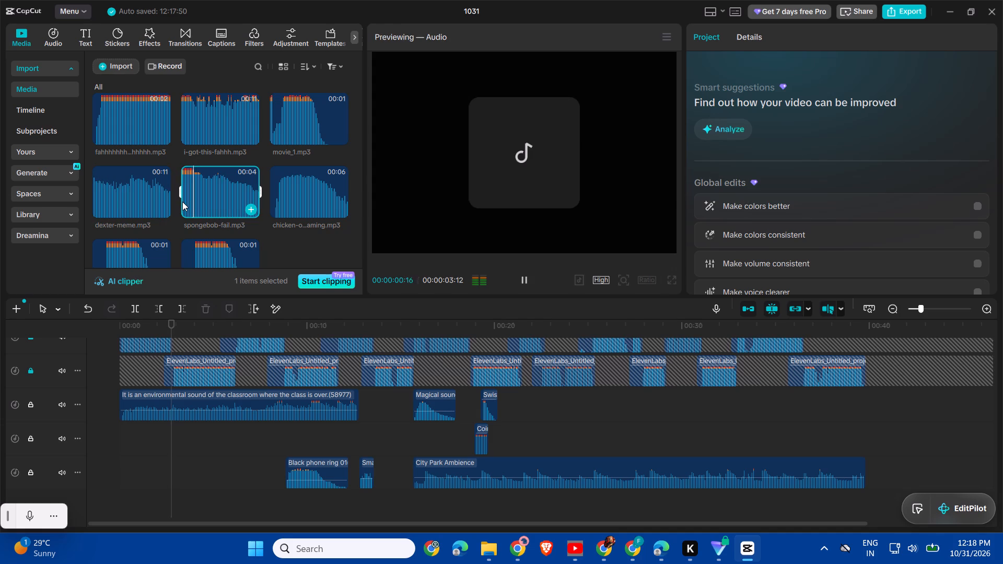
key(space)
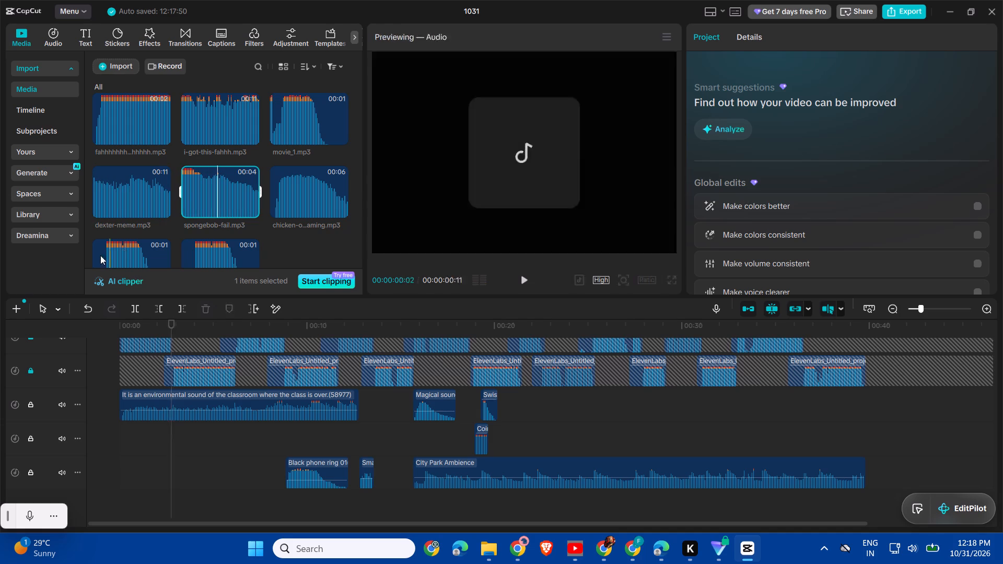
key(space)
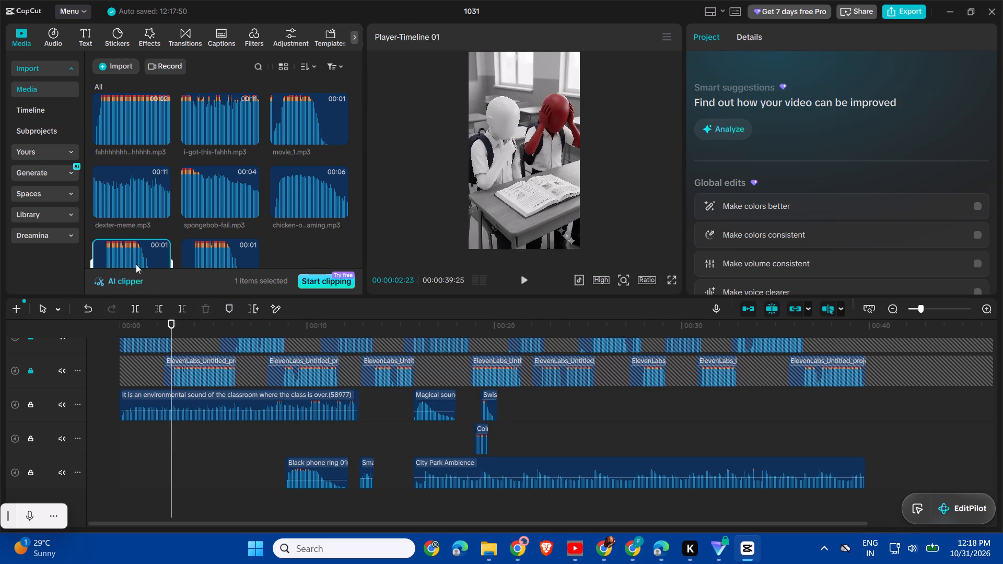
Replay the opening, place dexter-meme.mp3 at the timeline start on the track below the classroom ambience, and play it back.
key(space)
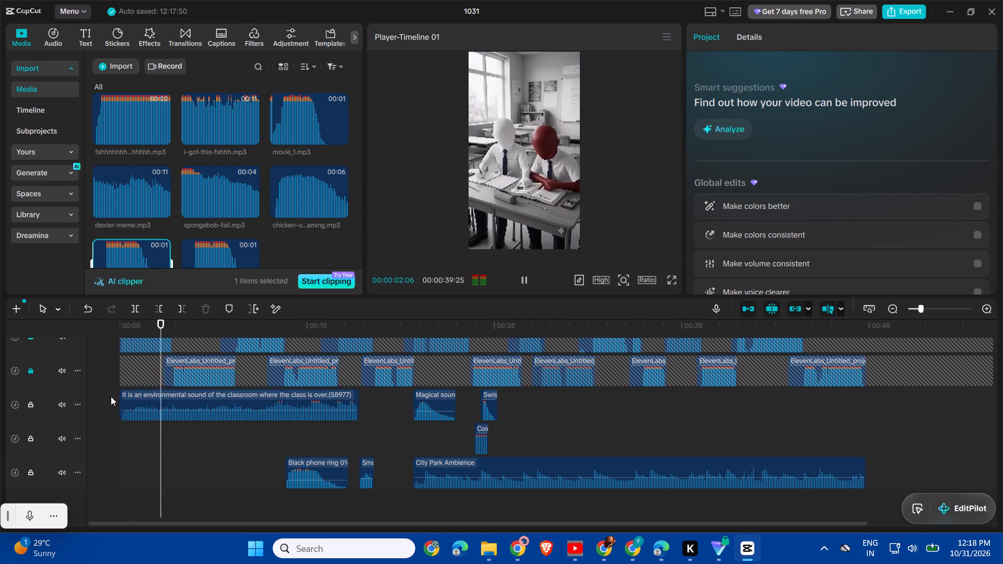
key(space)
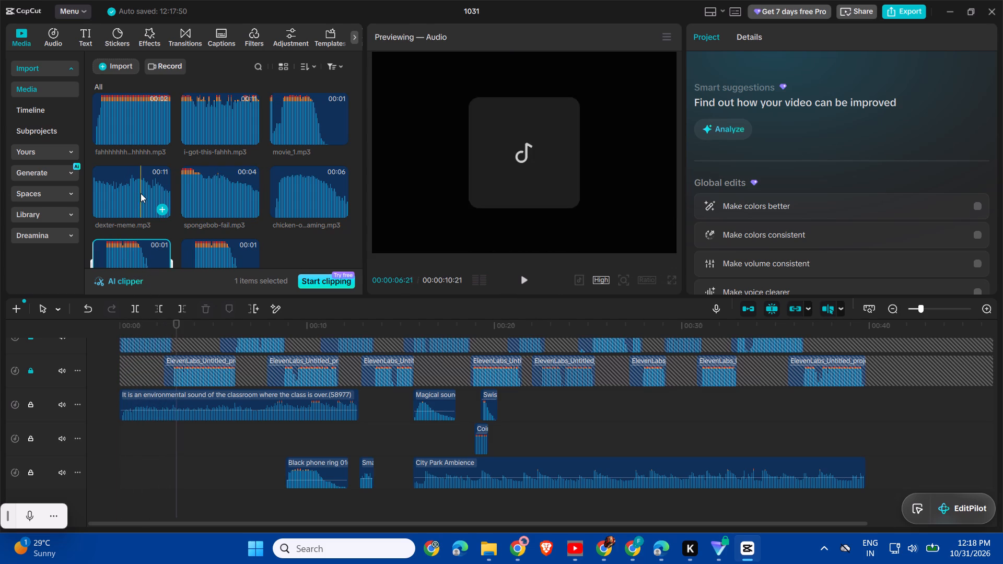
drag(141, 193, 119, 431)
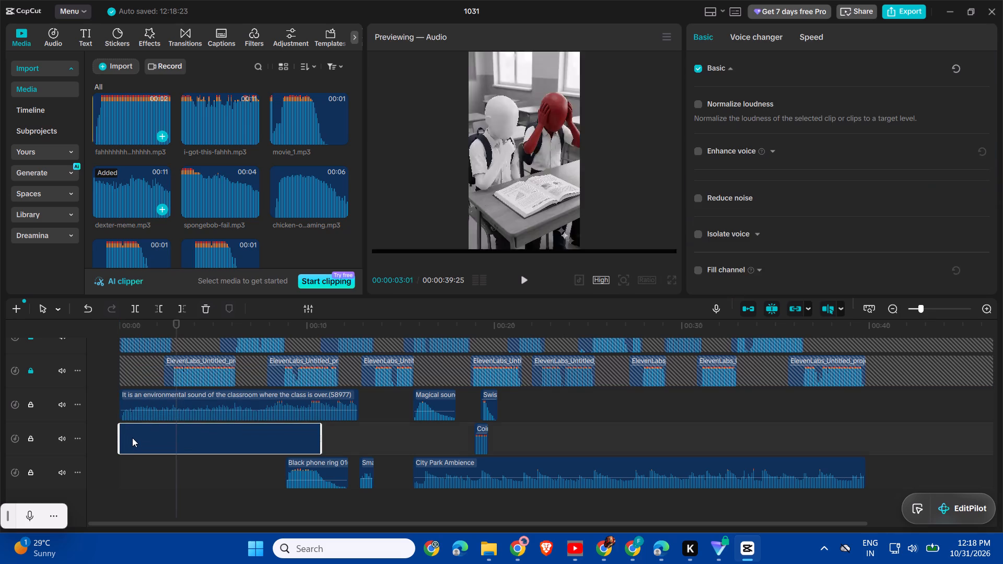
key(space)
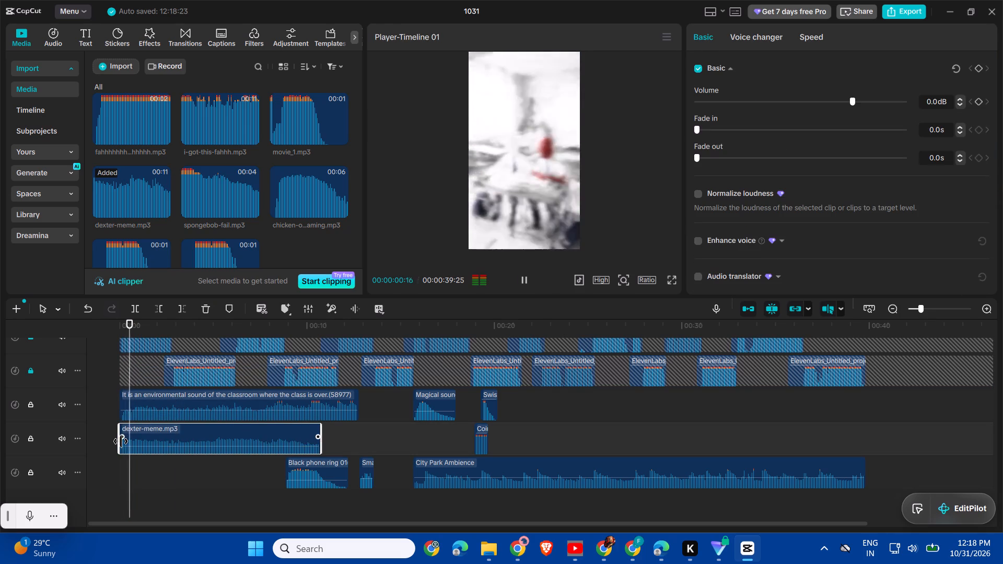
key(space)
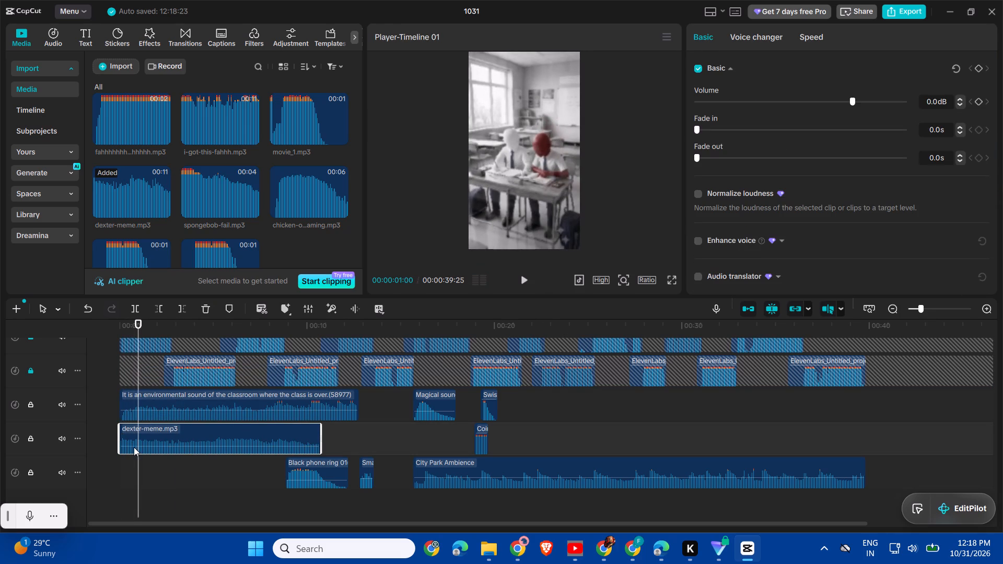
Raise the dexter-meme.mp3 volume to 12.1 dB and play the timeline up to about six seconds.
drag(133, 446, 133, 440)
key(space)
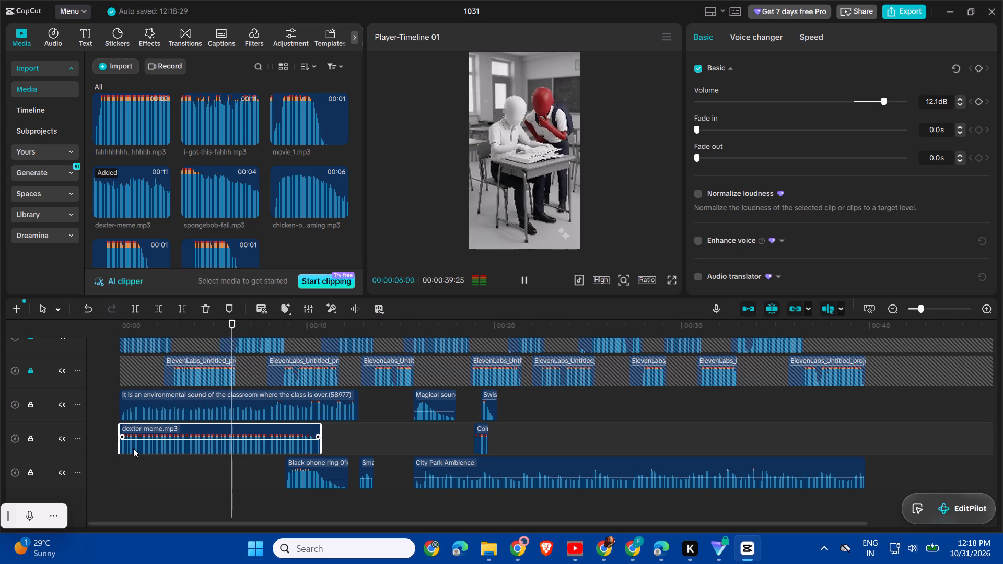
key(space)
Trim the end of dexter-meme.mp3 back to the playhead at 00:00:06:02.
drag(320, 449, 226, 454)
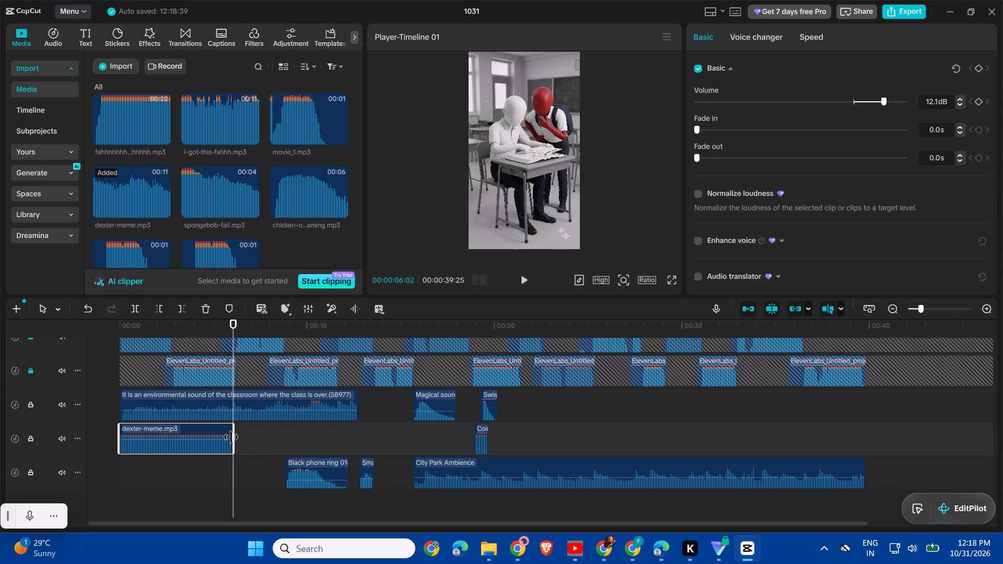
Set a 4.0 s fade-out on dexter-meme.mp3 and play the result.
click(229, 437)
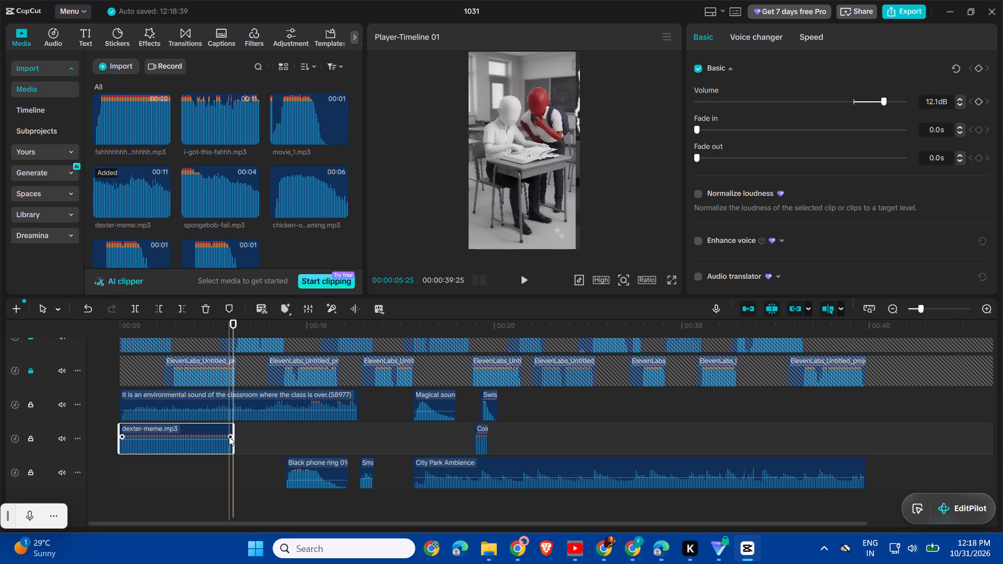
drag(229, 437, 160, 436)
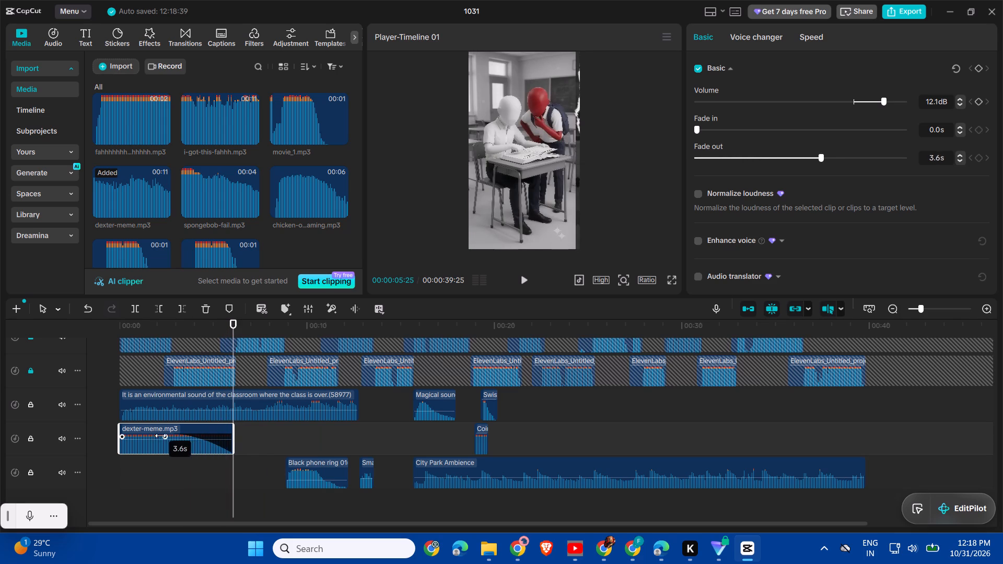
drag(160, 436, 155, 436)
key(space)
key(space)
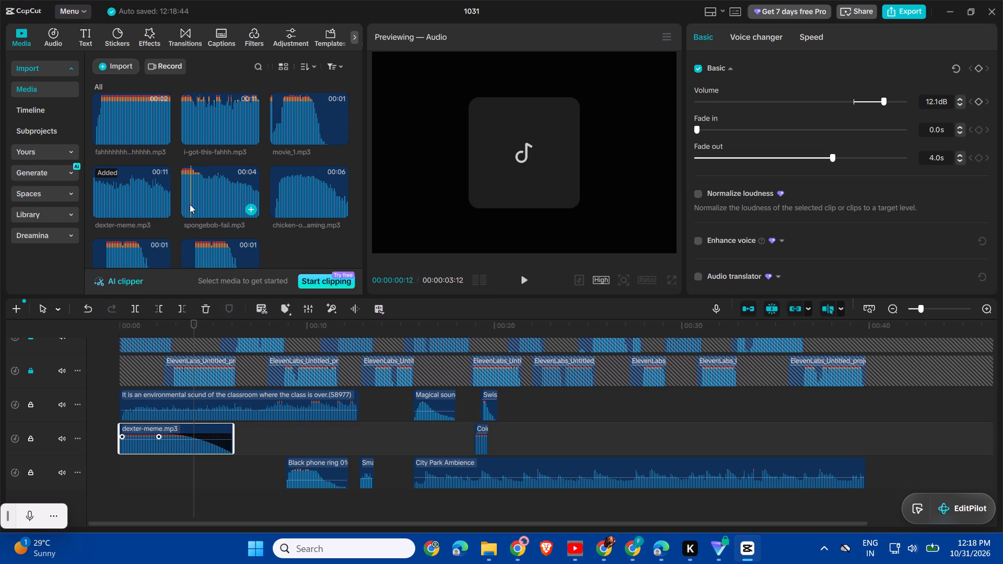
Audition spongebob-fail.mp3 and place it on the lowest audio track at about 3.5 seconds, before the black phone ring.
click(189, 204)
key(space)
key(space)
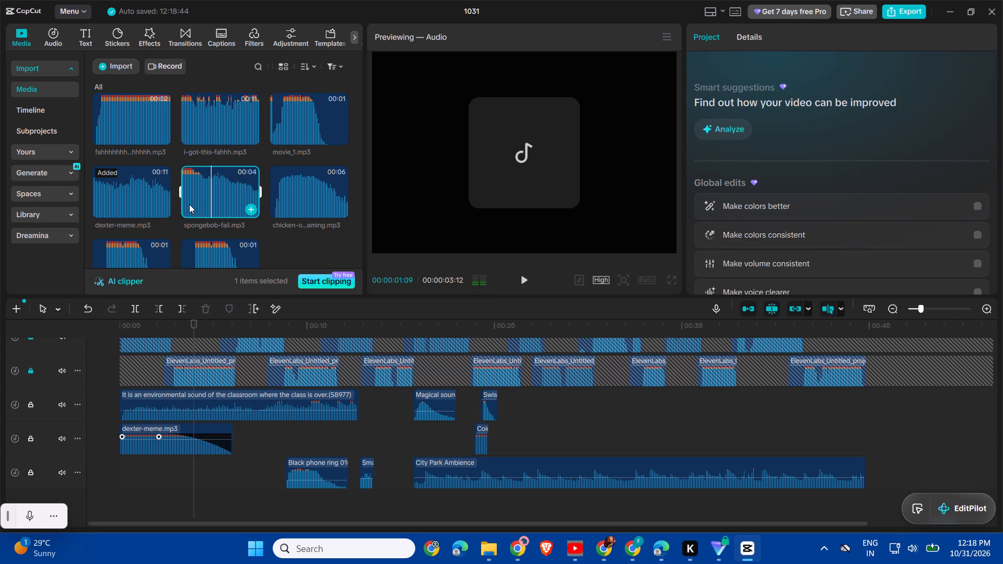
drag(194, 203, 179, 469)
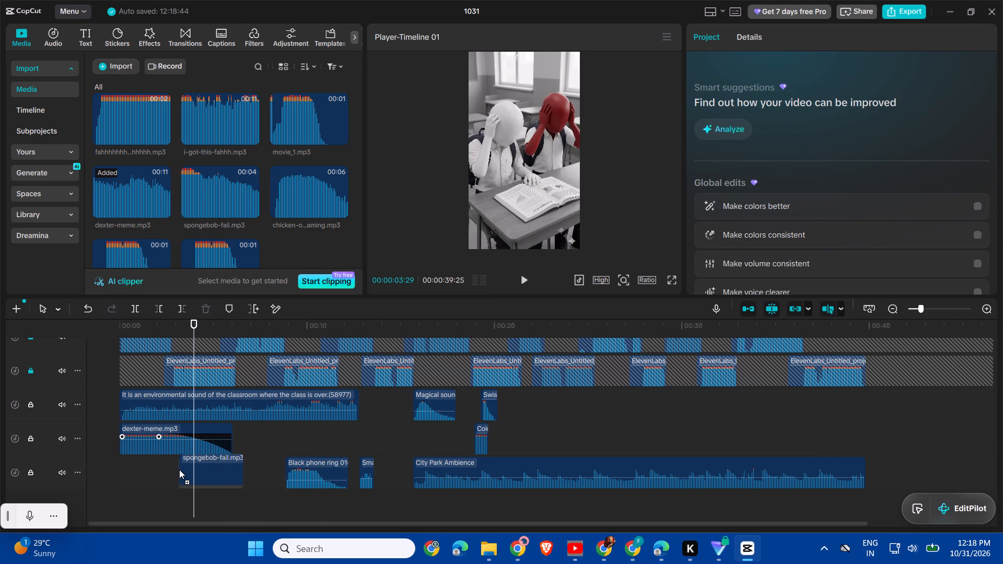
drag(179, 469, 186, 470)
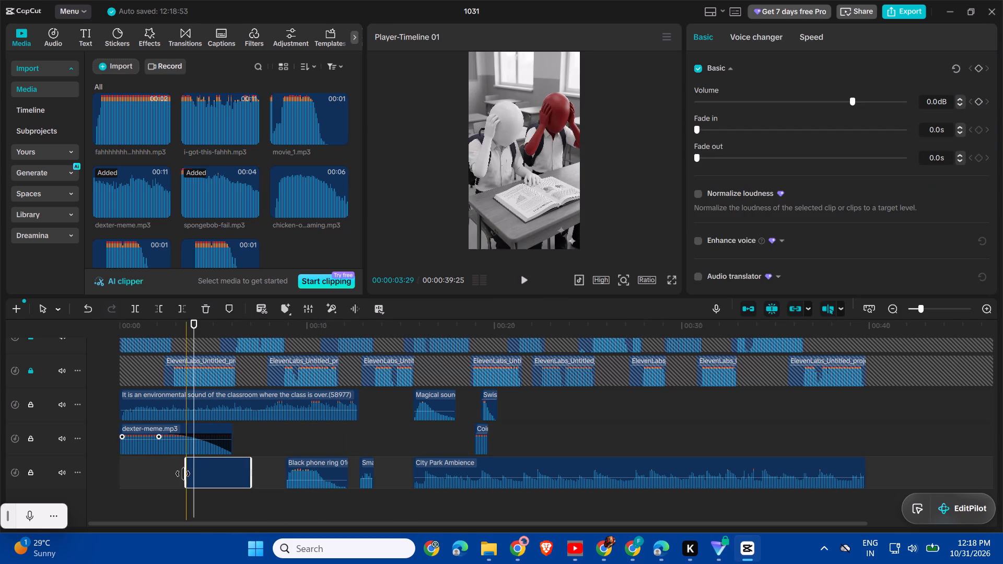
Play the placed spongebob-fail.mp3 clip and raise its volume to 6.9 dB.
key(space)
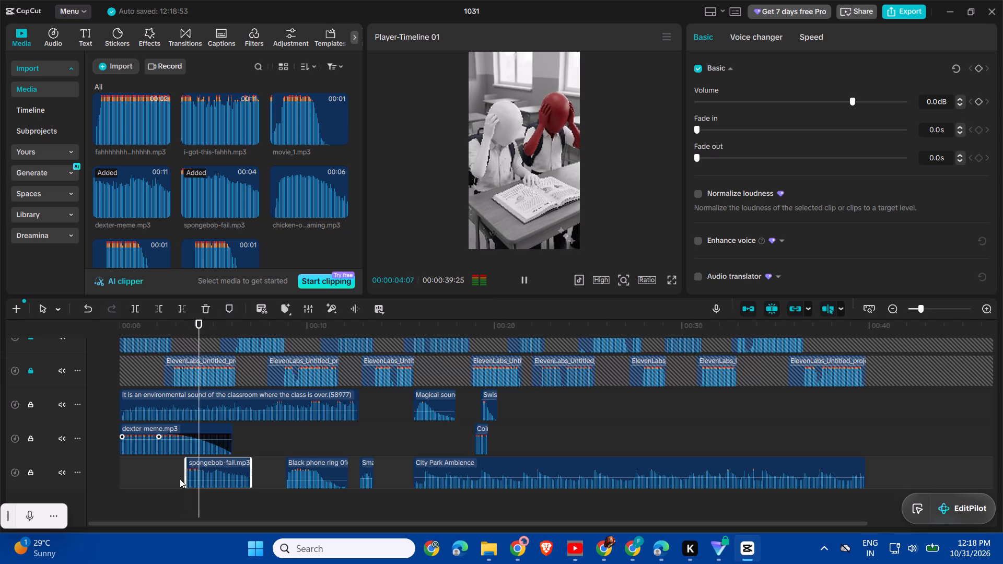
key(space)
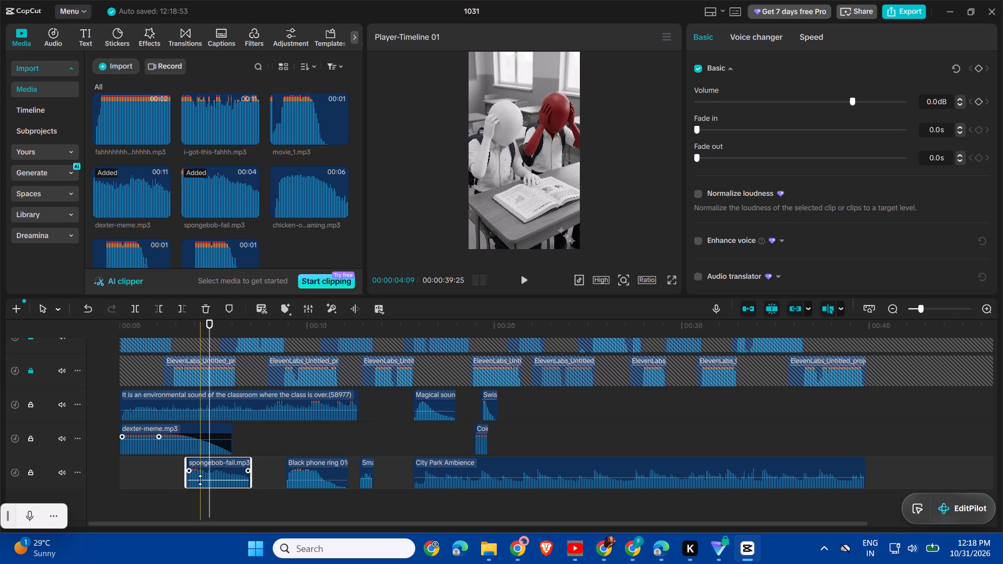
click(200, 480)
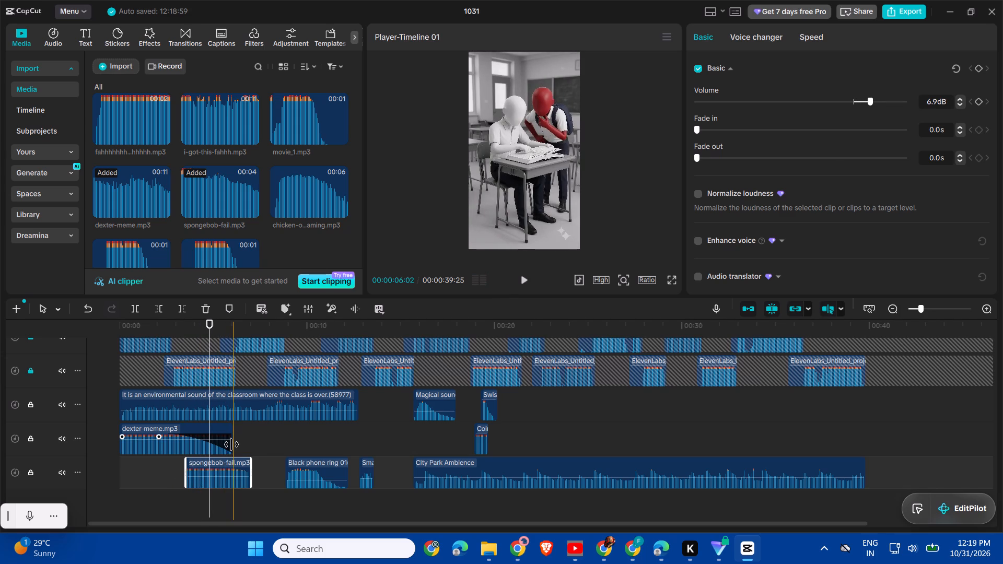
Trim the end of dexter-meme.mp3 back to where spongebob-fail.mp3 starts, leaving it about 3.6 seconds long.
drag(231, 444, 189, 449)
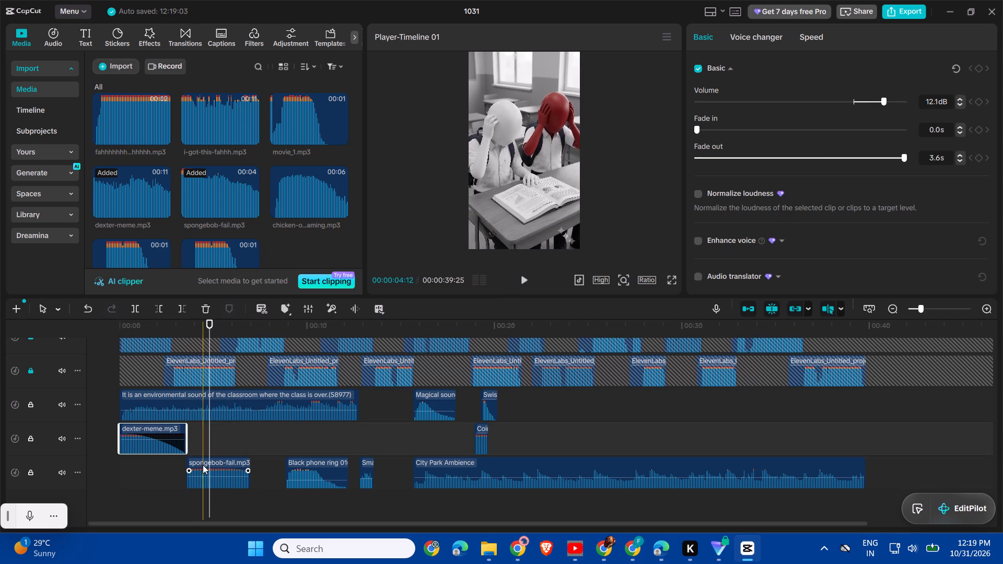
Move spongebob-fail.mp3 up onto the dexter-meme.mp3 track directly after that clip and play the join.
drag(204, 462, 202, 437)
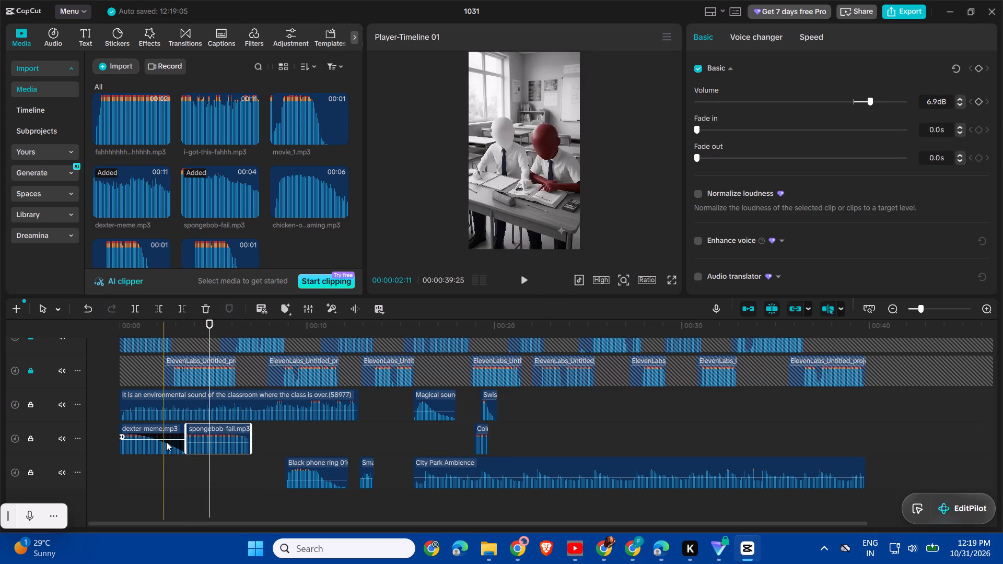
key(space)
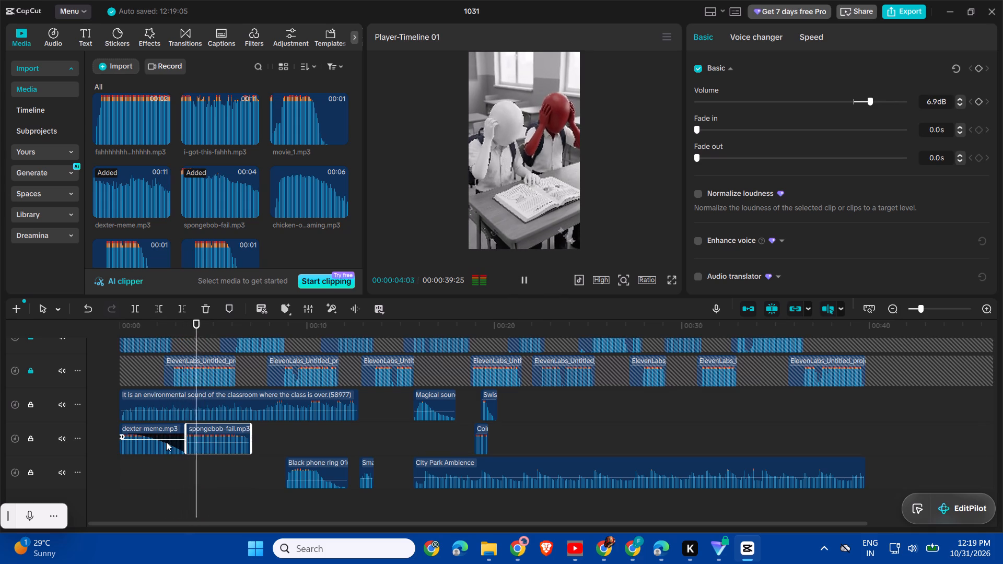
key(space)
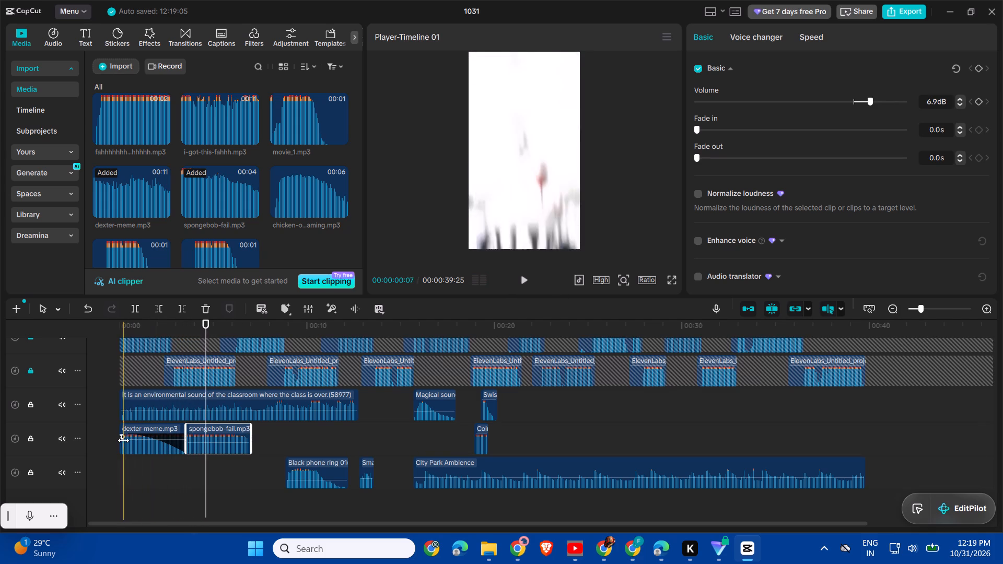
Shorten the dexter-meme.mp3 fade-out to 0.2 s and play the opening.
drag(123, 439, 212, 432)
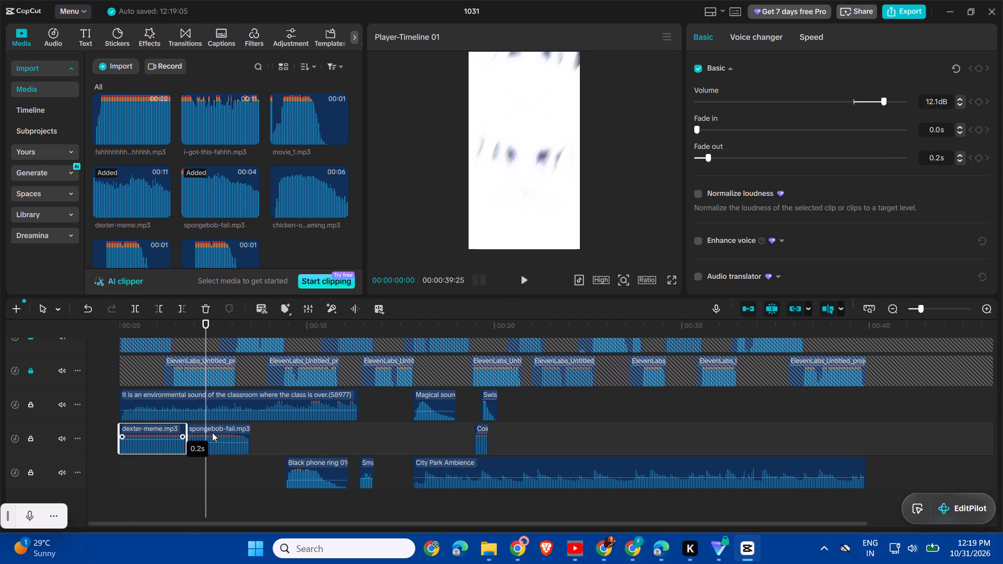
key(space)
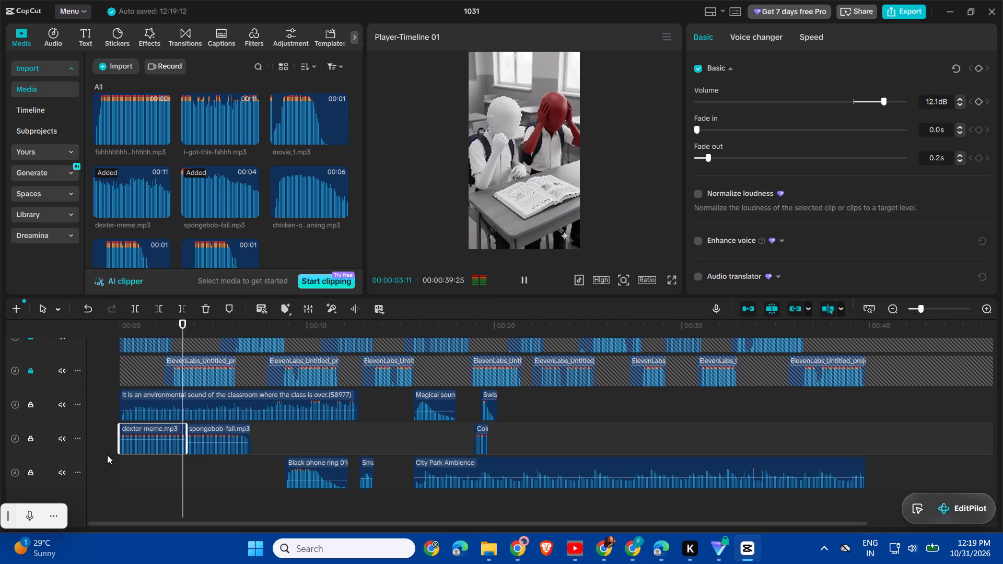
key(space)
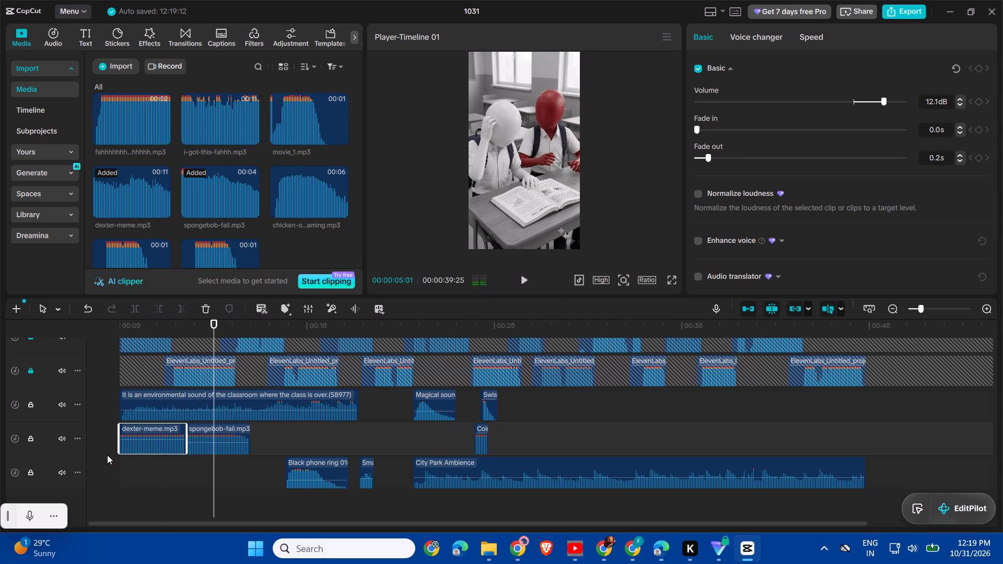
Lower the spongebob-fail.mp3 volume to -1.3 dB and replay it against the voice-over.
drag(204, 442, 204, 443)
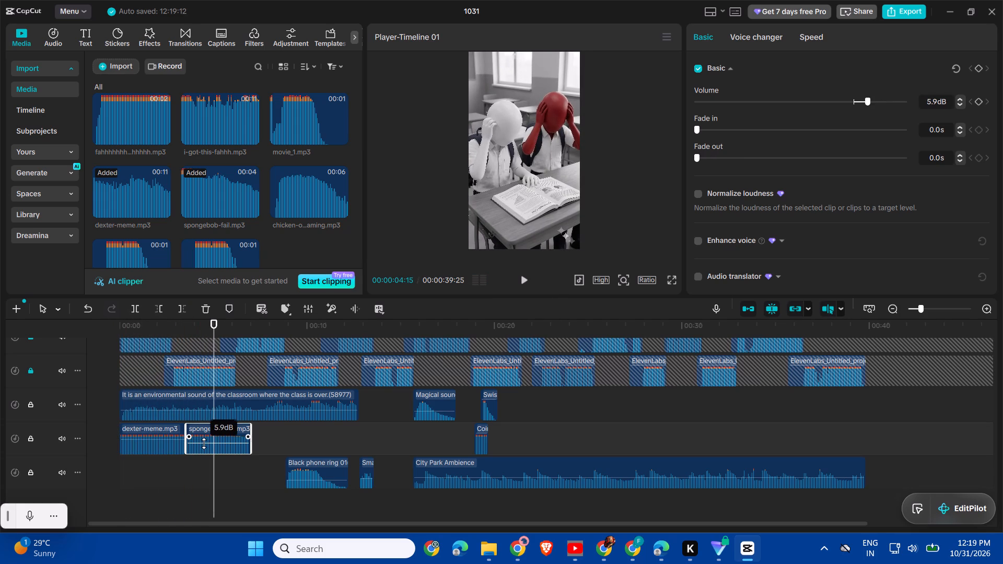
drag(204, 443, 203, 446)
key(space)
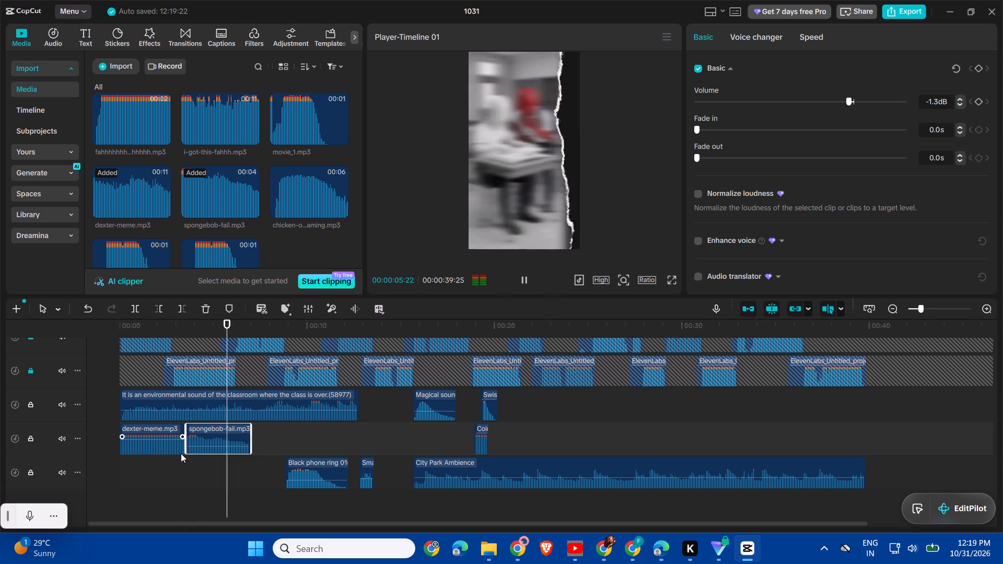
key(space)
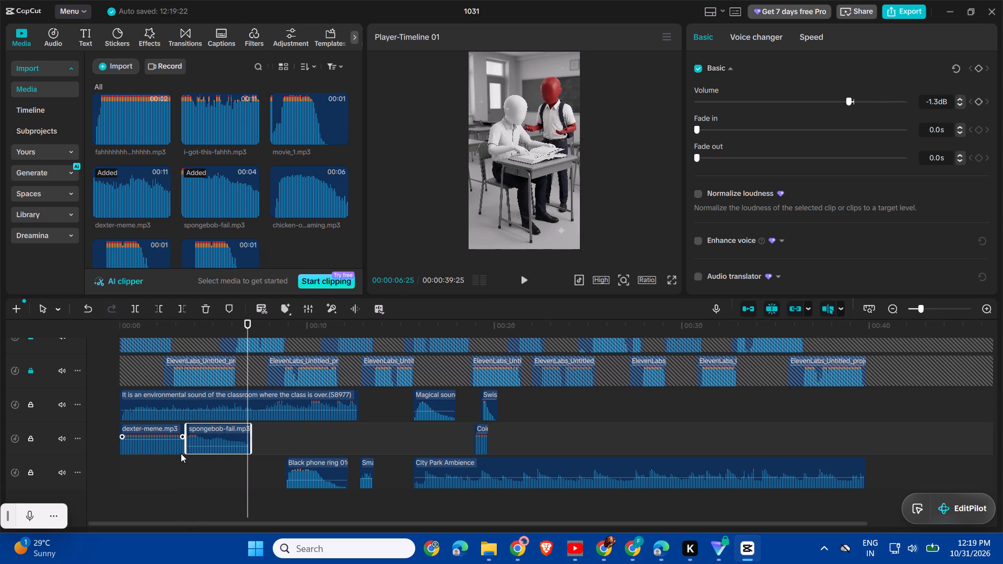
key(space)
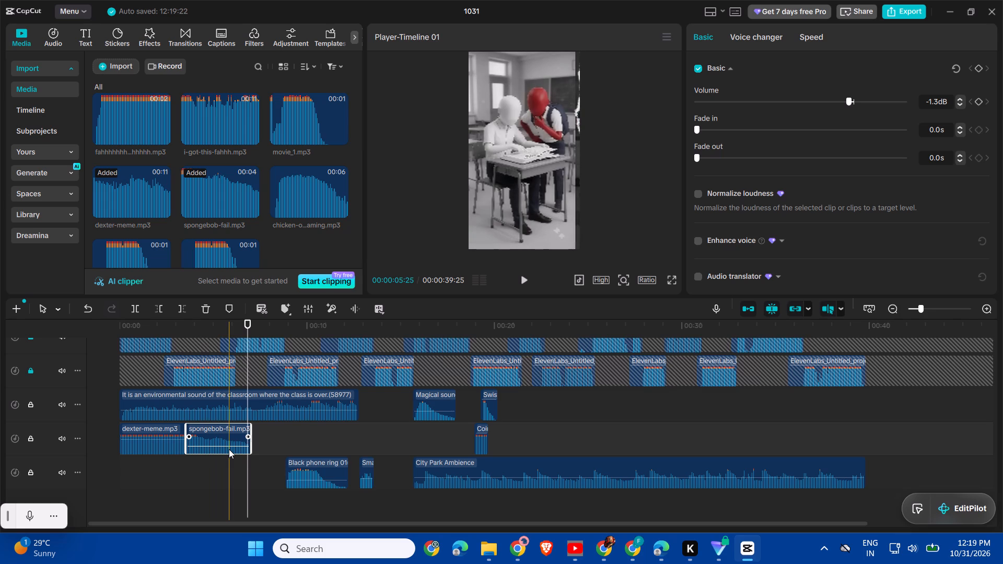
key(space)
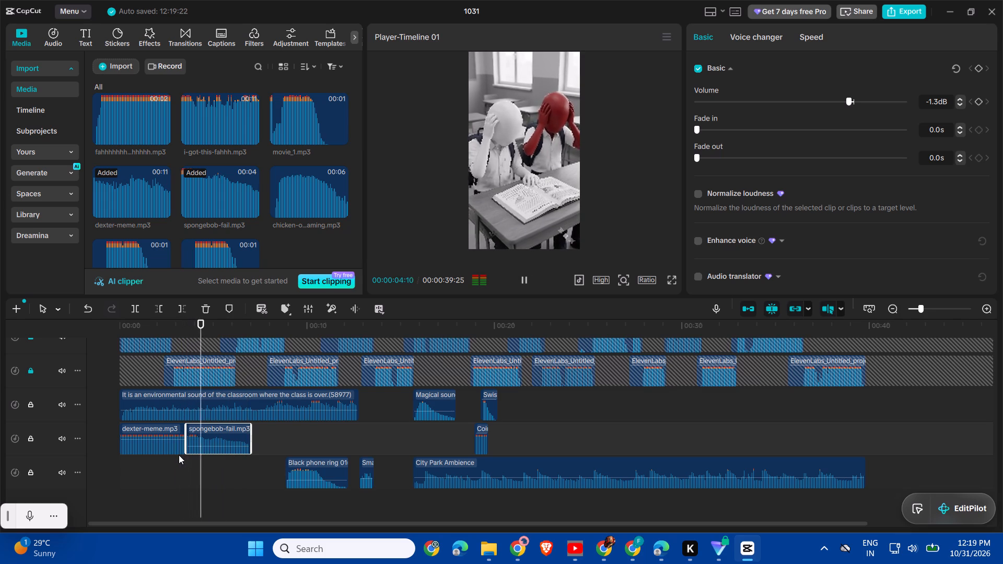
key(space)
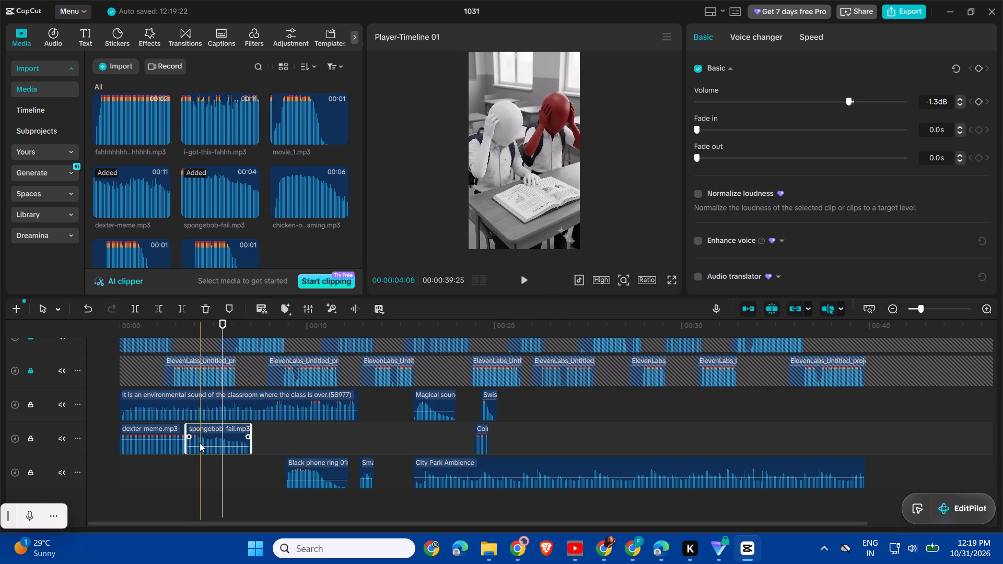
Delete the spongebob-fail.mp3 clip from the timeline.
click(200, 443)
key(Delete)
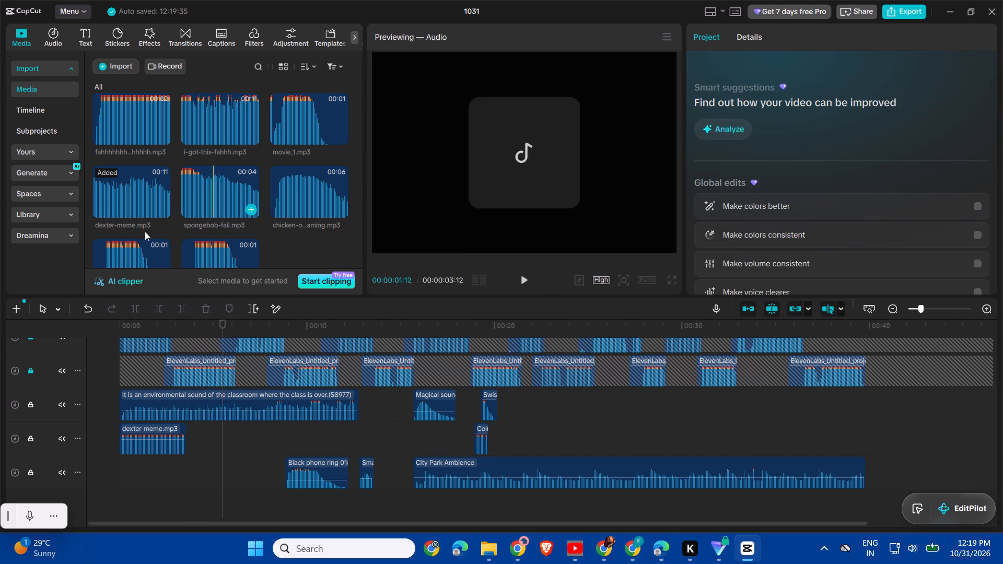
Audition the one-second sound below dexter-meme.mp3 in the imported media, place it on the dexter-meme track at about five seconds, and play it back.
key(space)
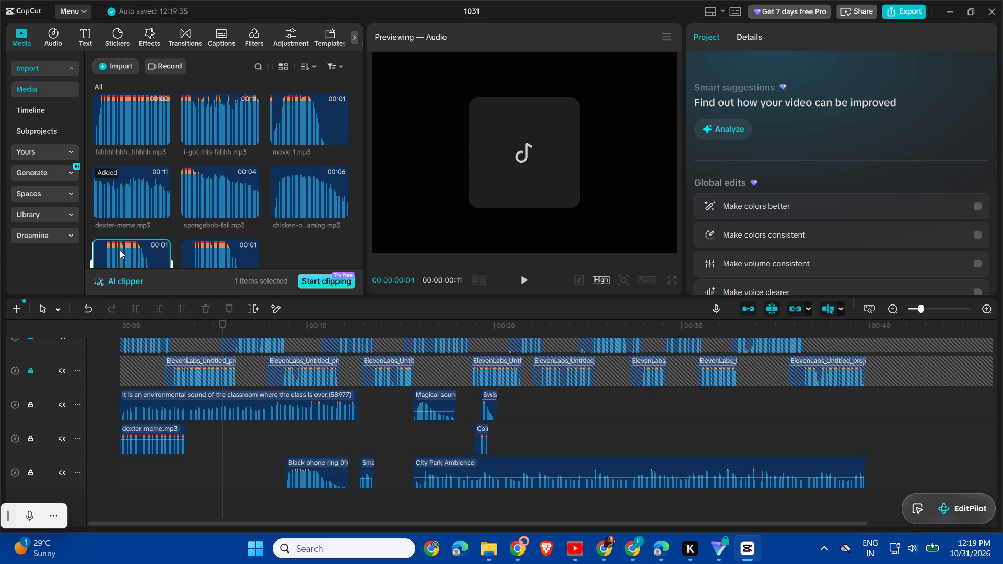
drag(120, 250, 209, 465)
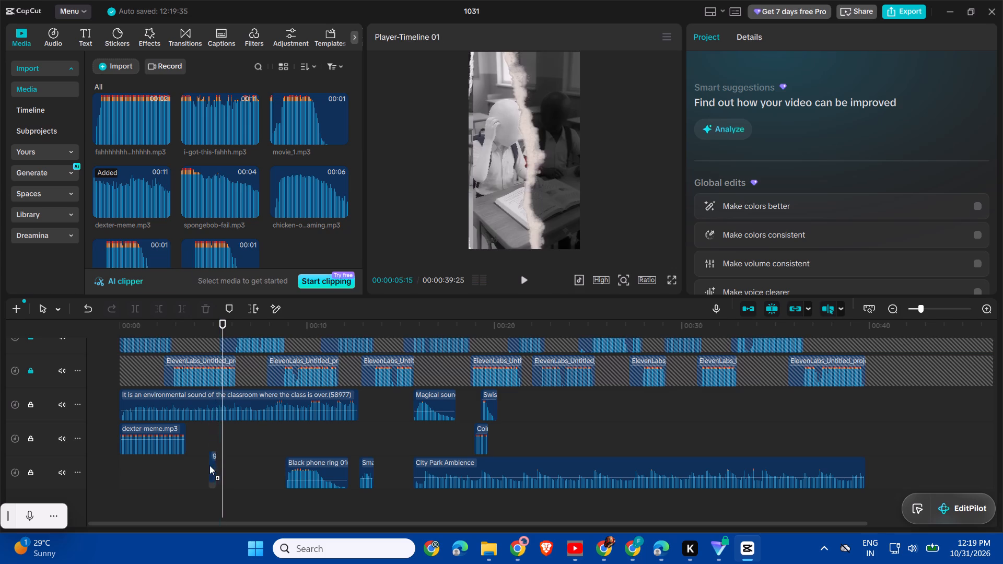
drag(209, 465, 212, 443)
key(space)
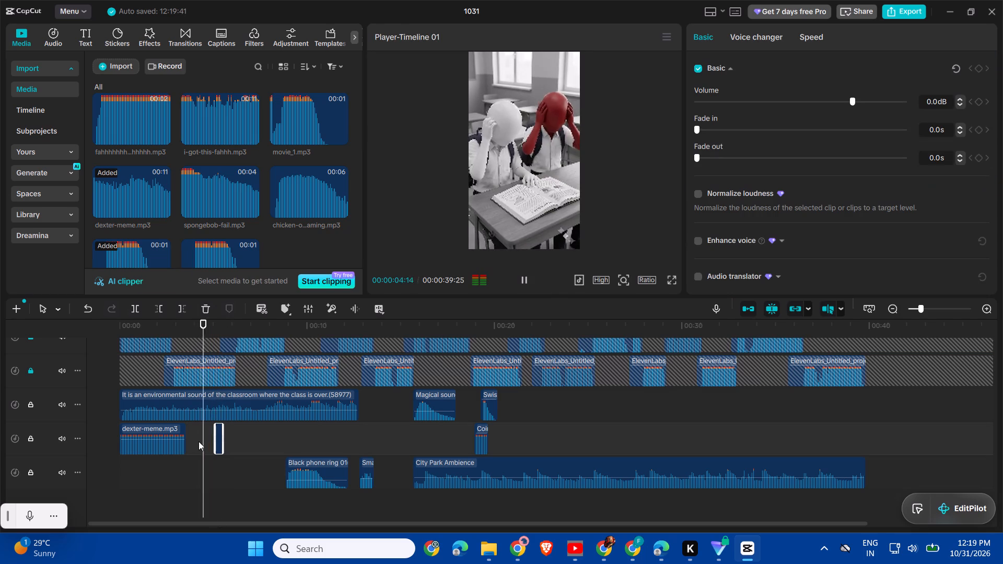
key(space)
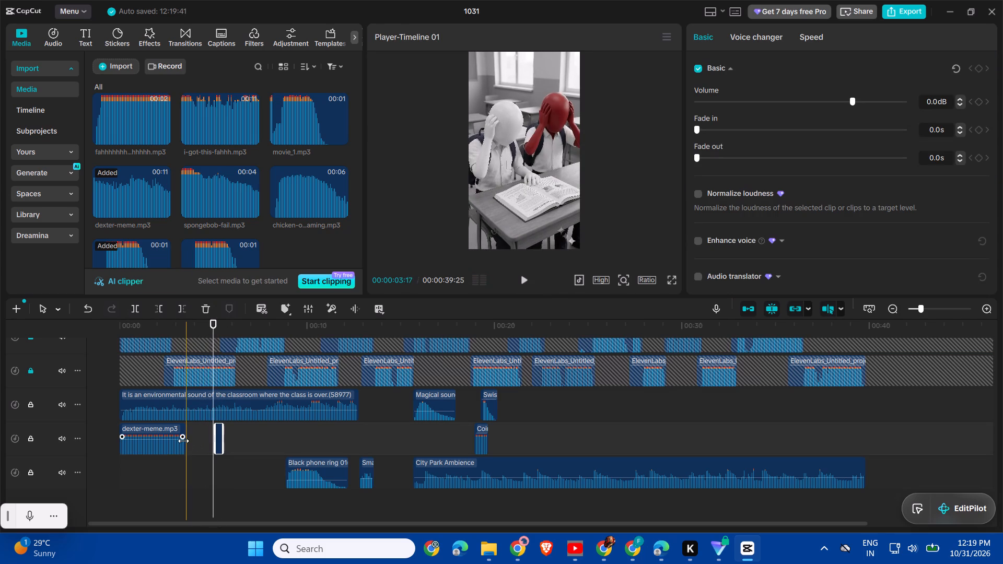
key(space)
key(space)
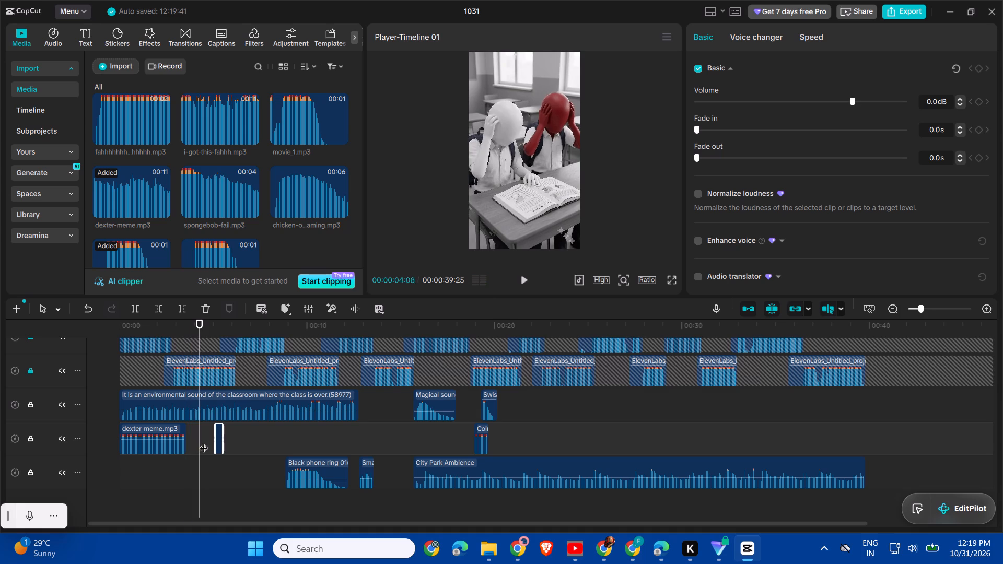
Move the short sound after dexter-meme.mp3 earlier to about 4.6 seconds and play that passage.
drag(218, 438, 205, 438)
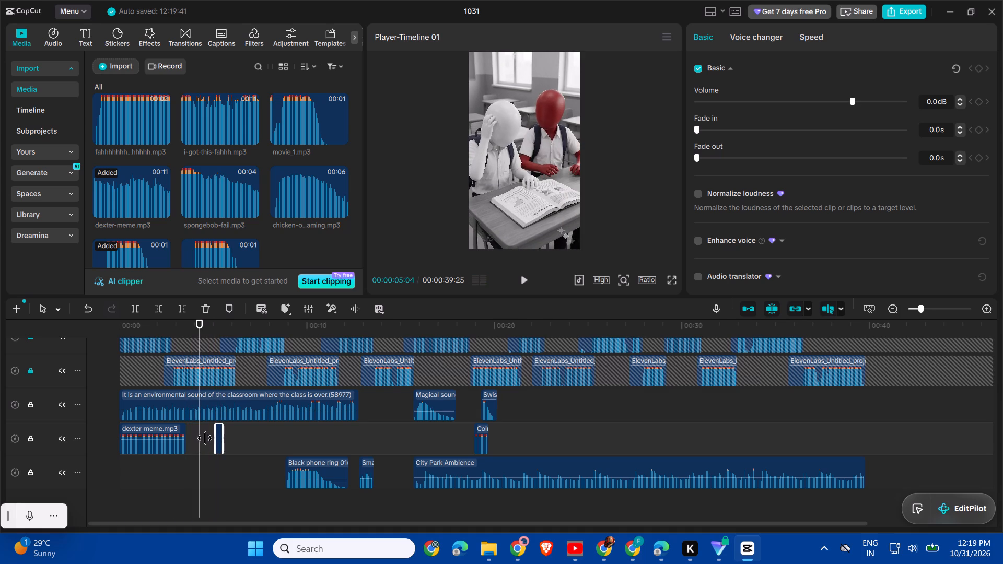
drag(205, 438, 193, 438)
drag(217, 453, 190, 452)
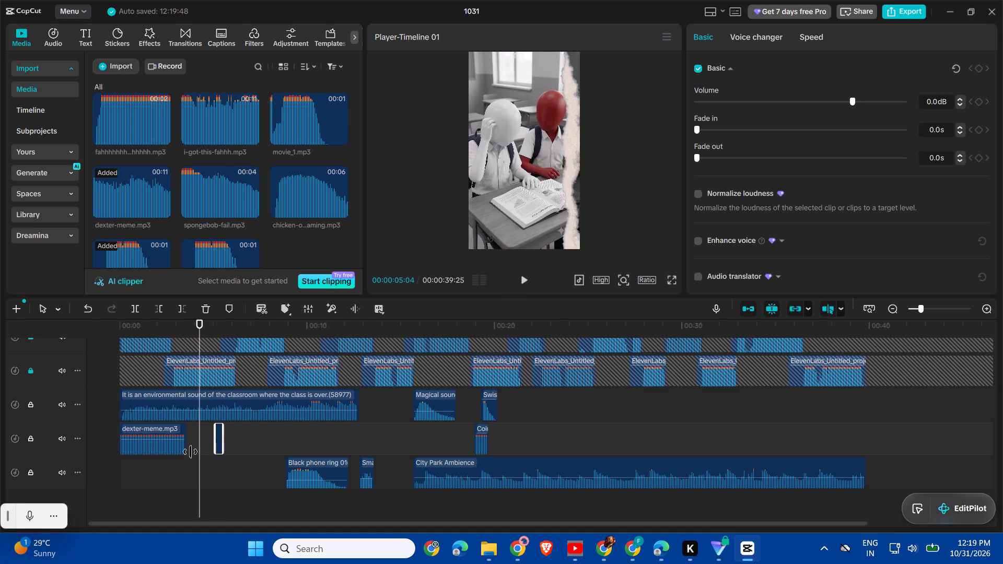
drag(190, 452, 188, 452)
click(220, 427)
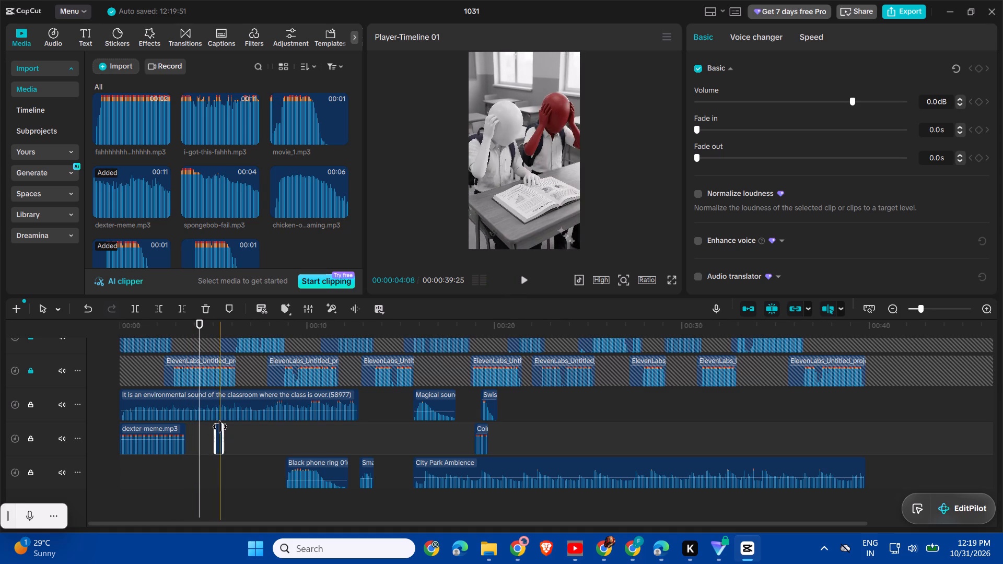
click(237, 434)
drag(216, 435, 203, 436)
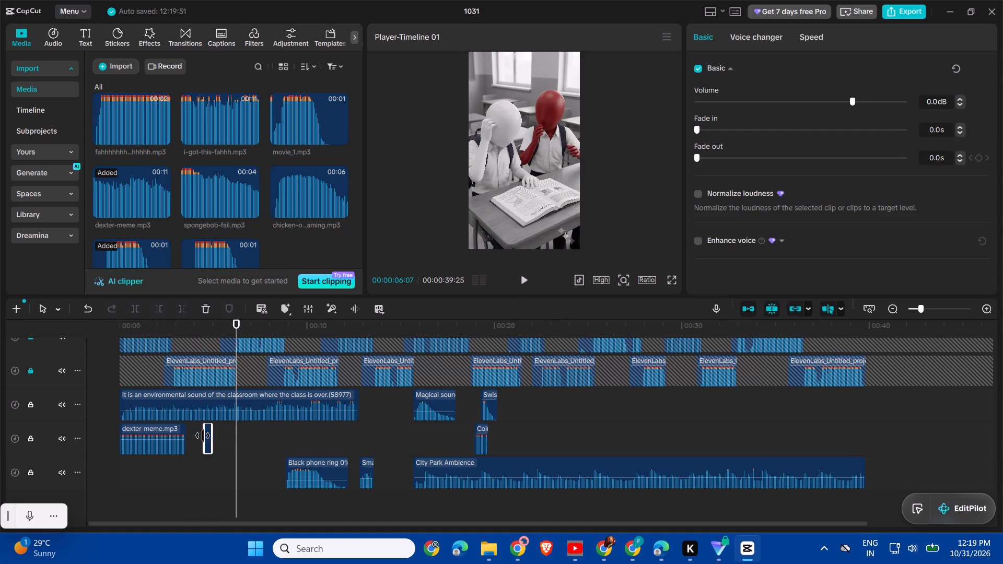
drag(203, 436, 207, 437)
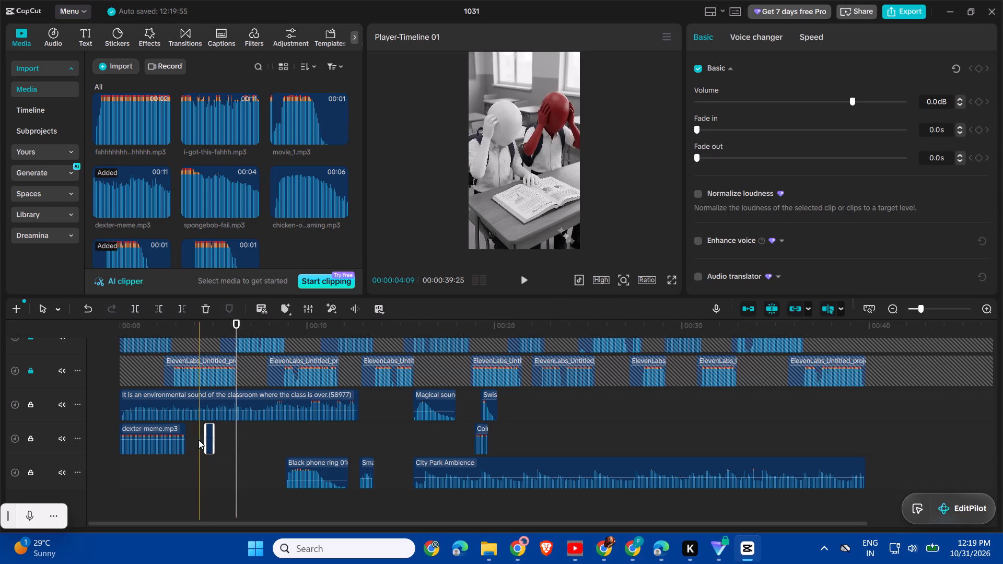
key(space)
key(space)
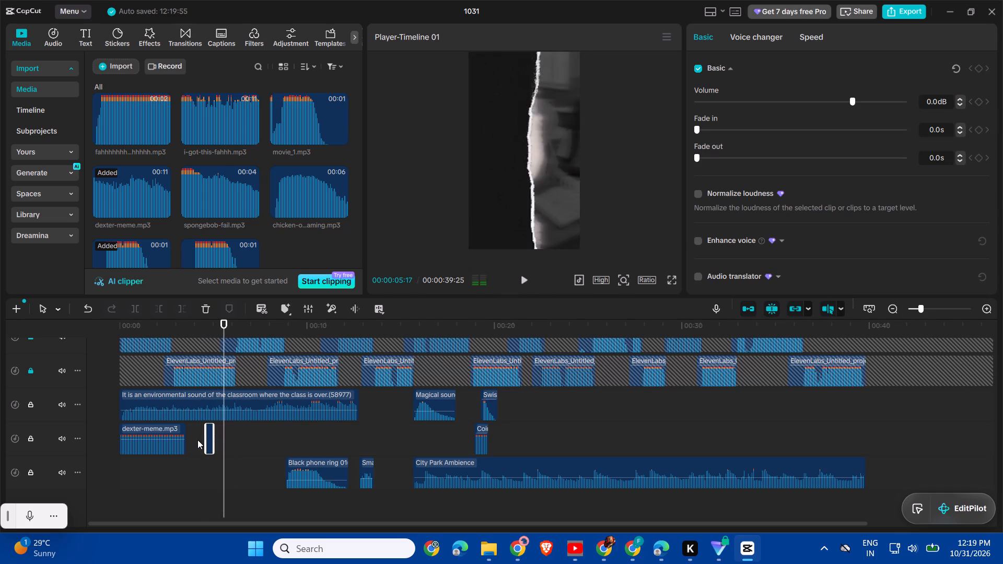
Raise the volume of the short goof clip after dexter-meme.mp3 to 17.0 dB and play it back.
click(211, 445)
ctrl+scroll(211, 445, up, 7)
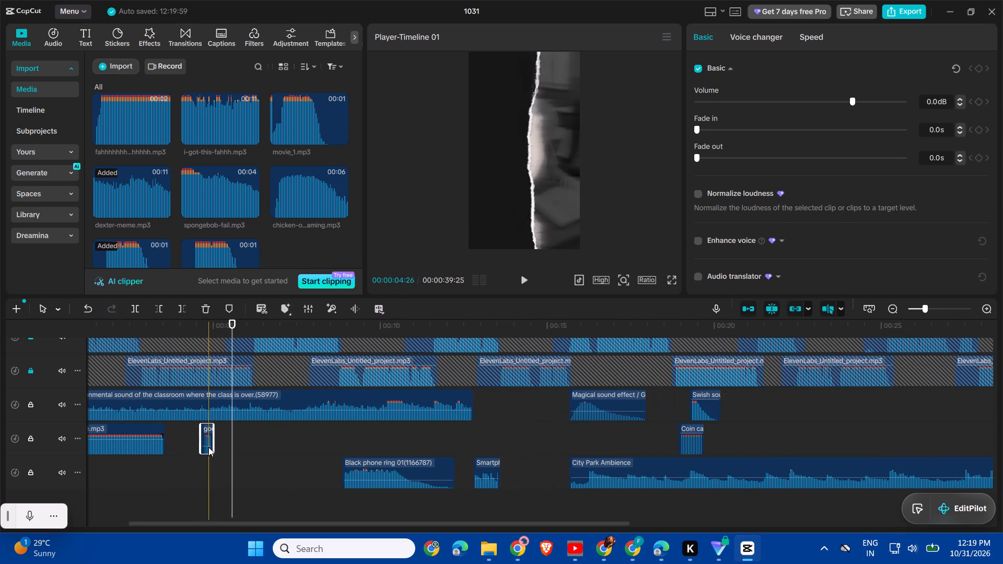
click(208, 444)
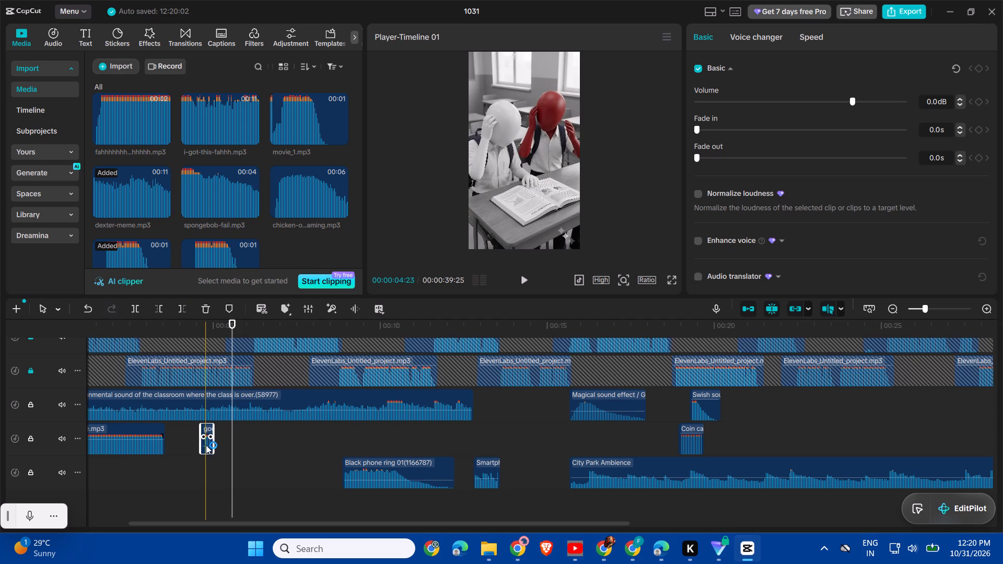
ctrl+scroll(206, 445, up, 5)
click(206, 445)
drag(206, 445, 208, 437)
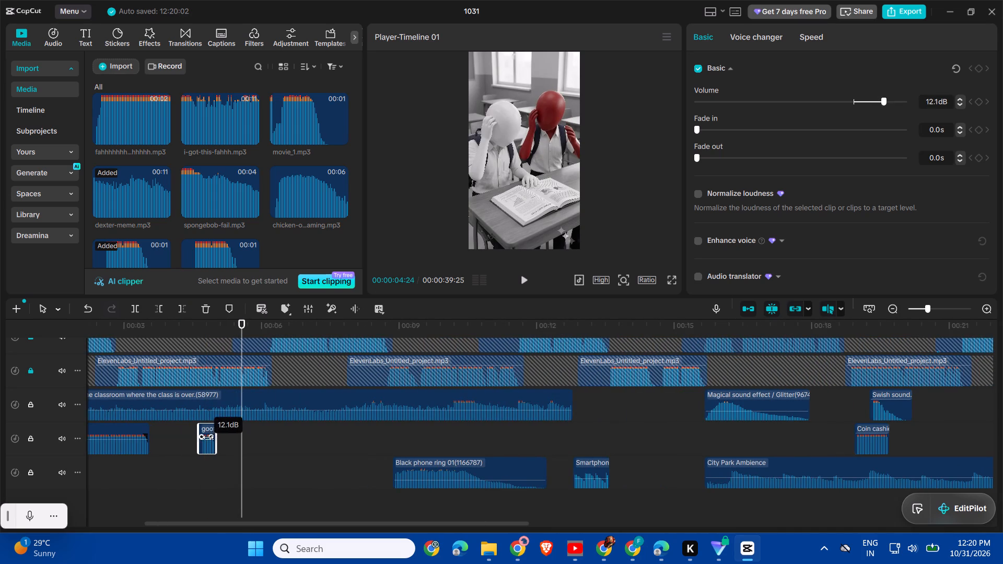
drag(208, 437, 208, 436)
key(space)
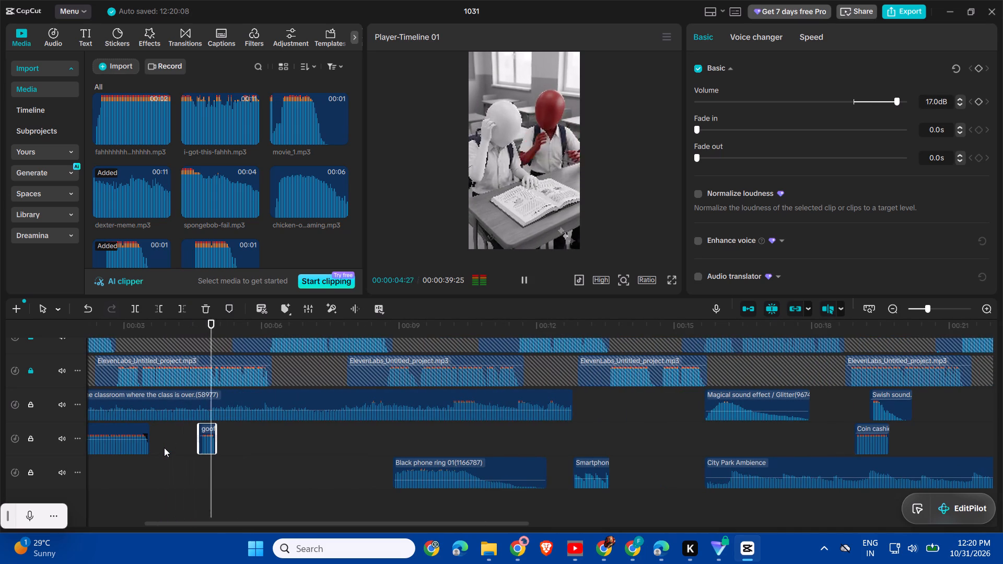
key(space)
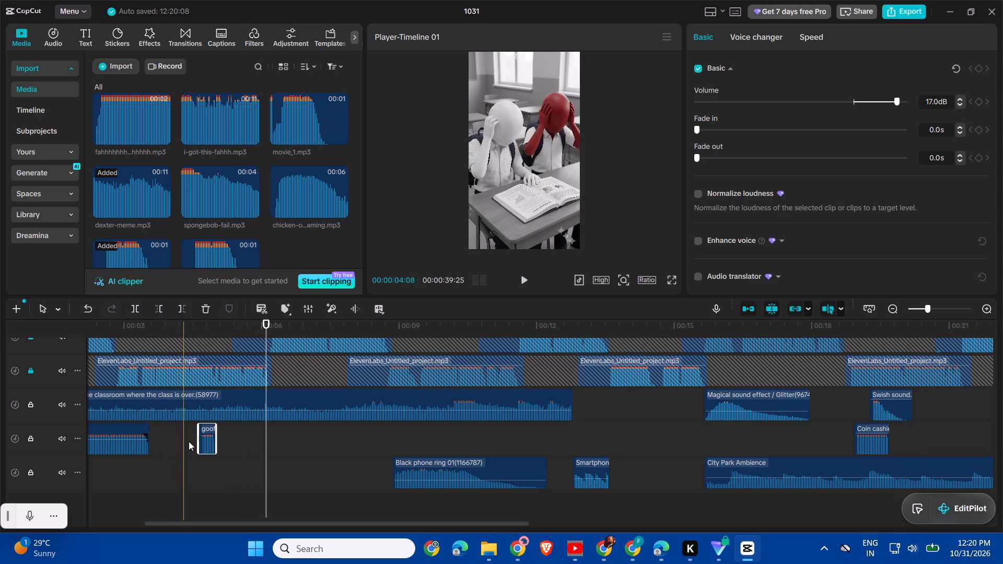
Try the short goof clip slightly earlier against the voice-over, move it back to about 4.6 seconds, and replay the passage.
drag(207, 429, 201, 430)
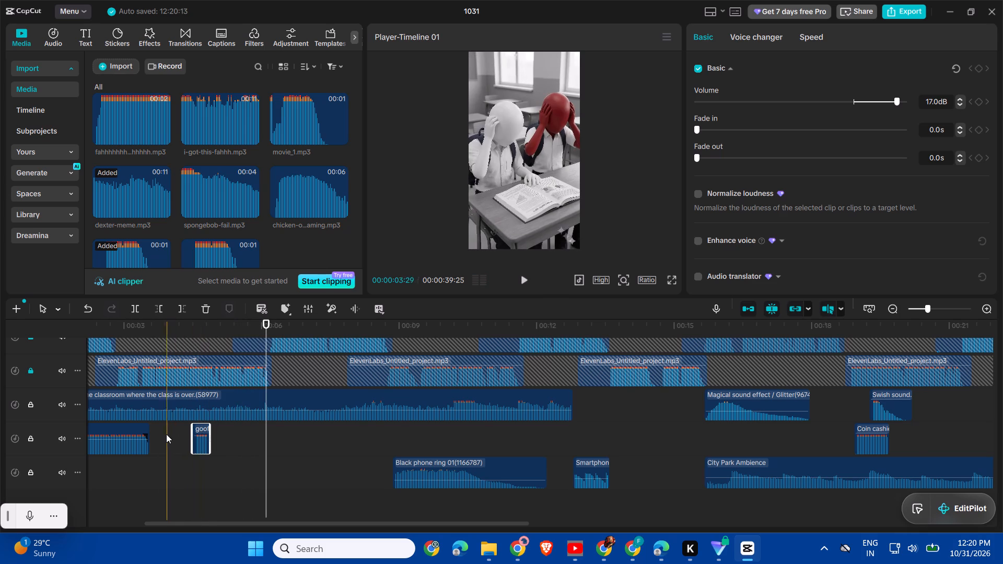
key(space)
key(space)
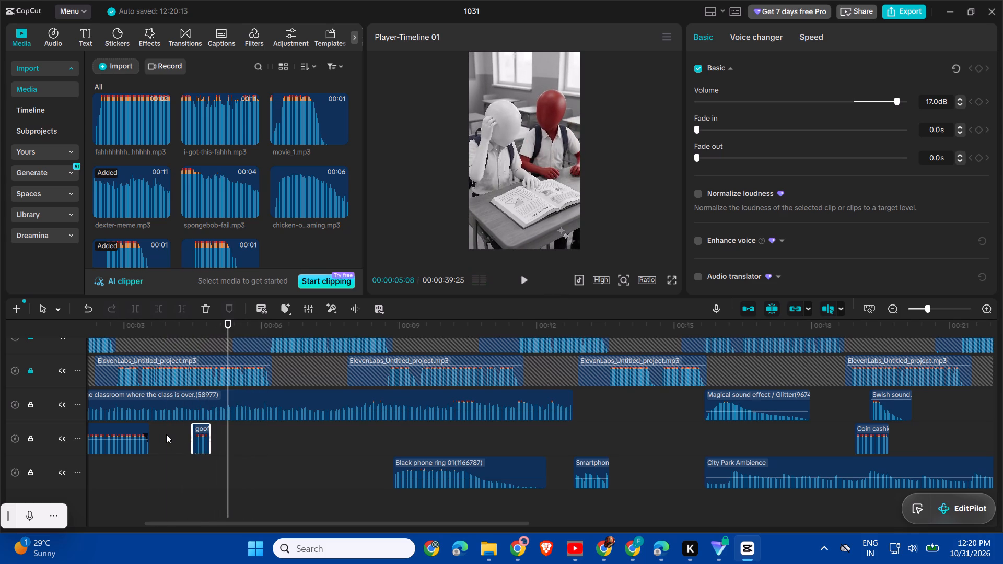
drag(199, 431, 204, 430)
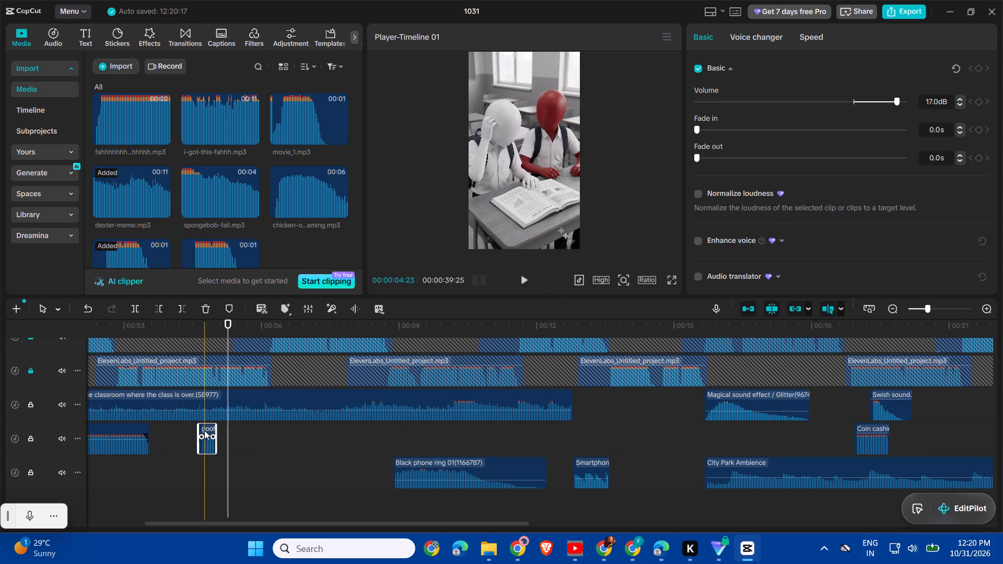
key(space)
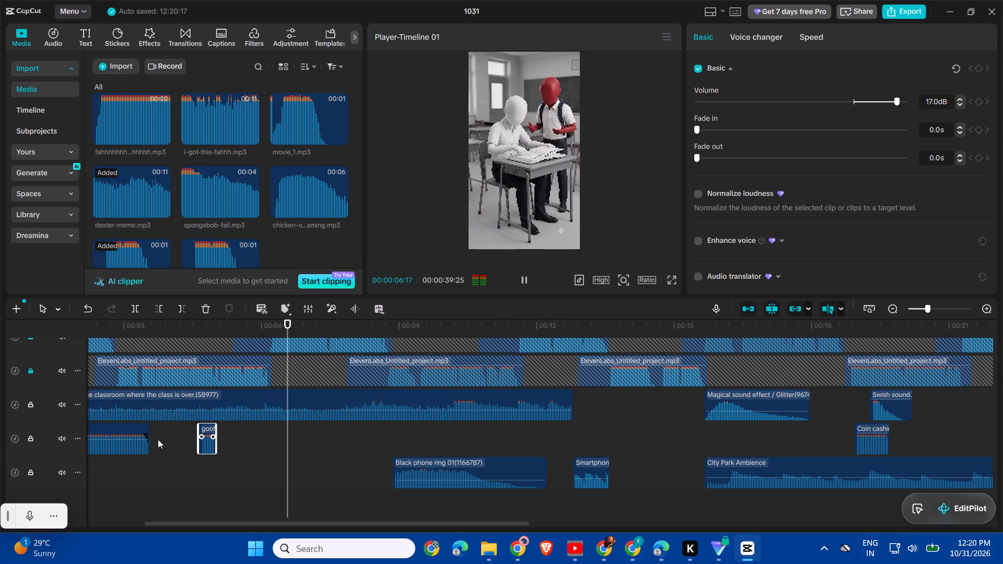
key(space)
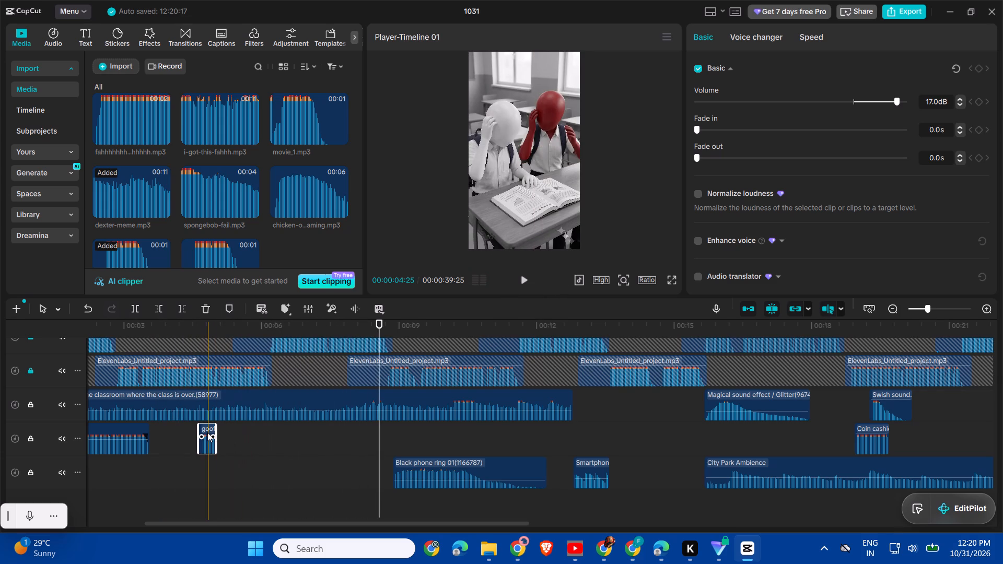
Duplicate the short goof clip at about eight seconds on the same track and play on through the phone scene.
key(ctrl+c)
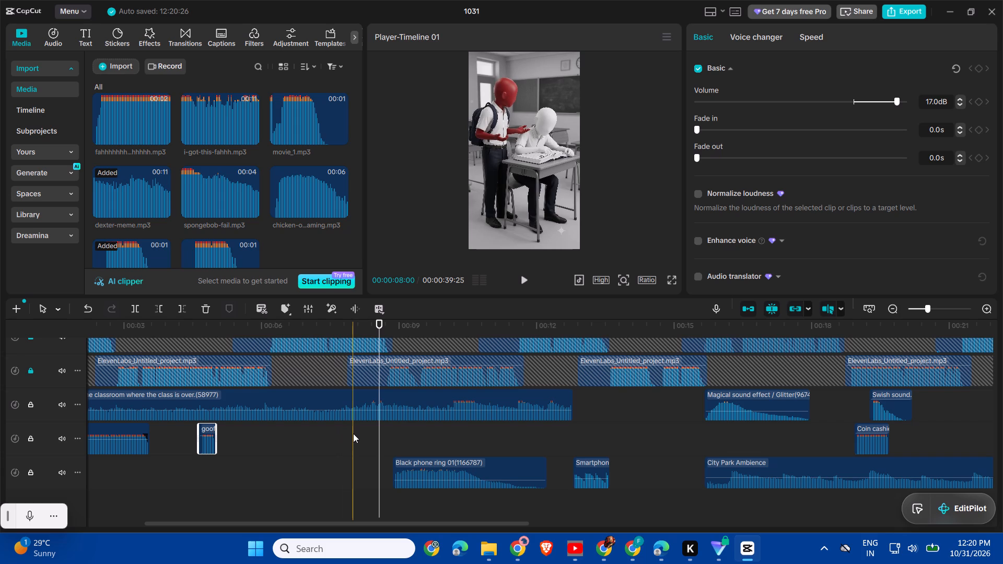
key(ctrl+v)
key(space)
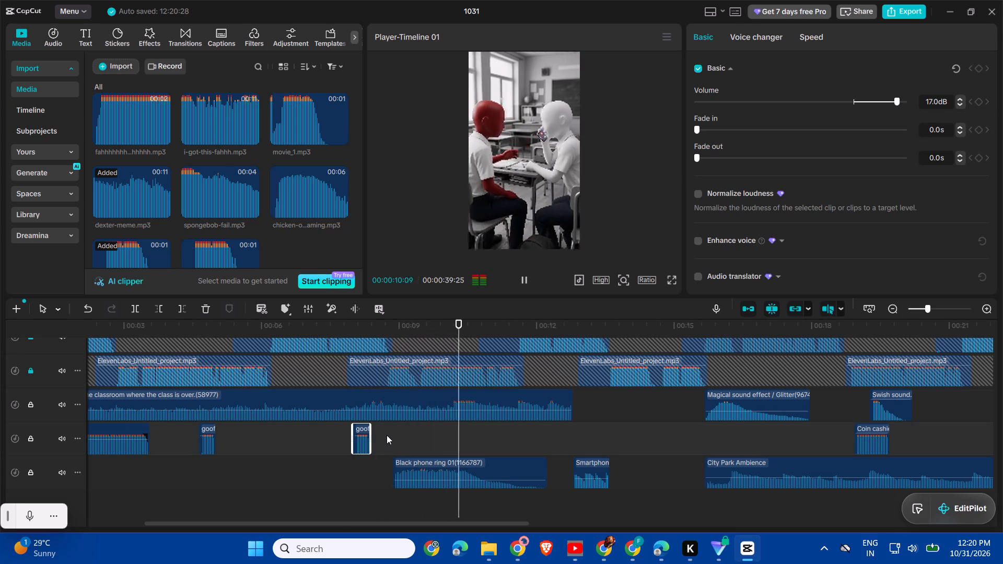
scroll(387, 435, left, 1)
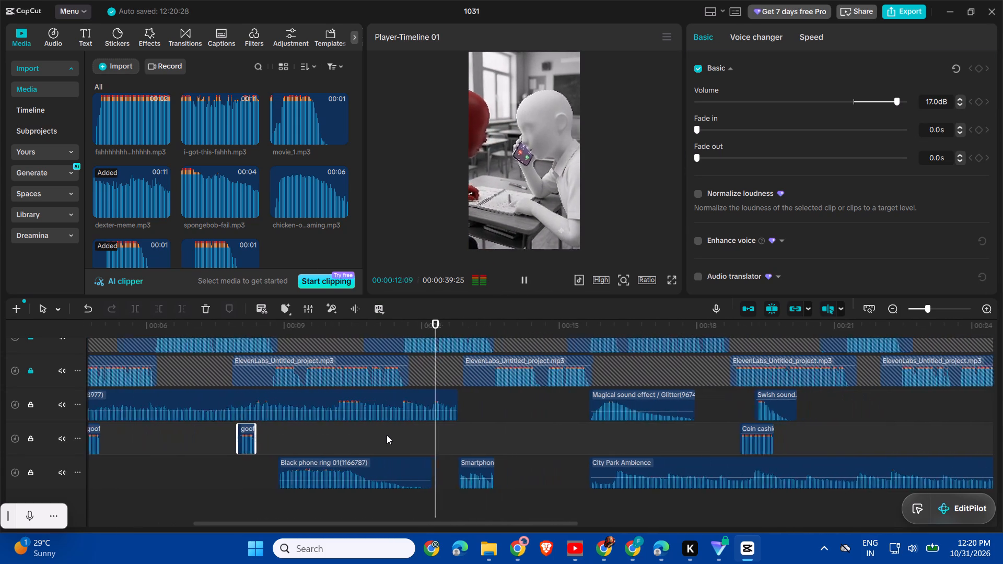
scroll(387, 435, left, 1)
key(space)
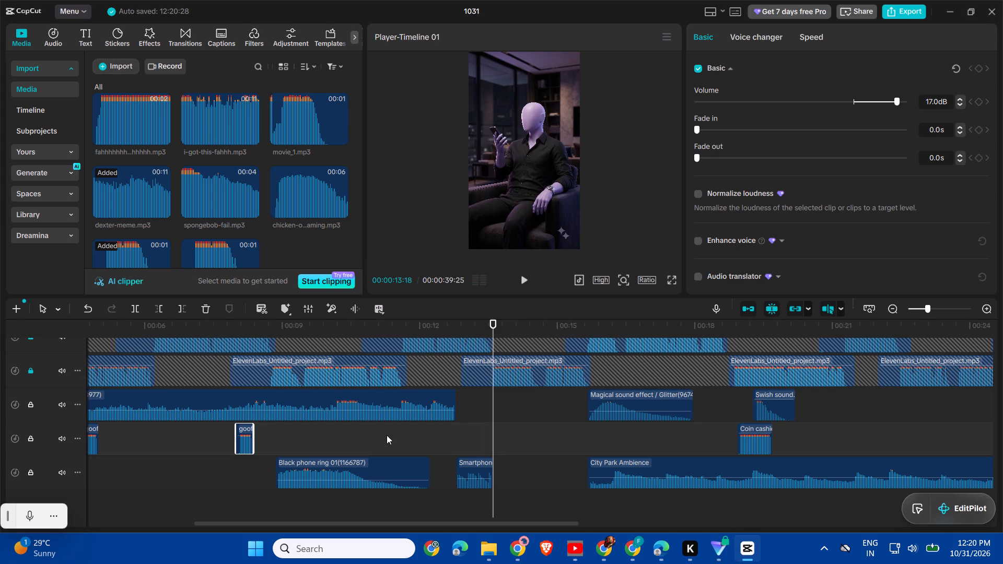
Audition the six-second chicken sound in the imported media.
click(278, 198)
key(space)
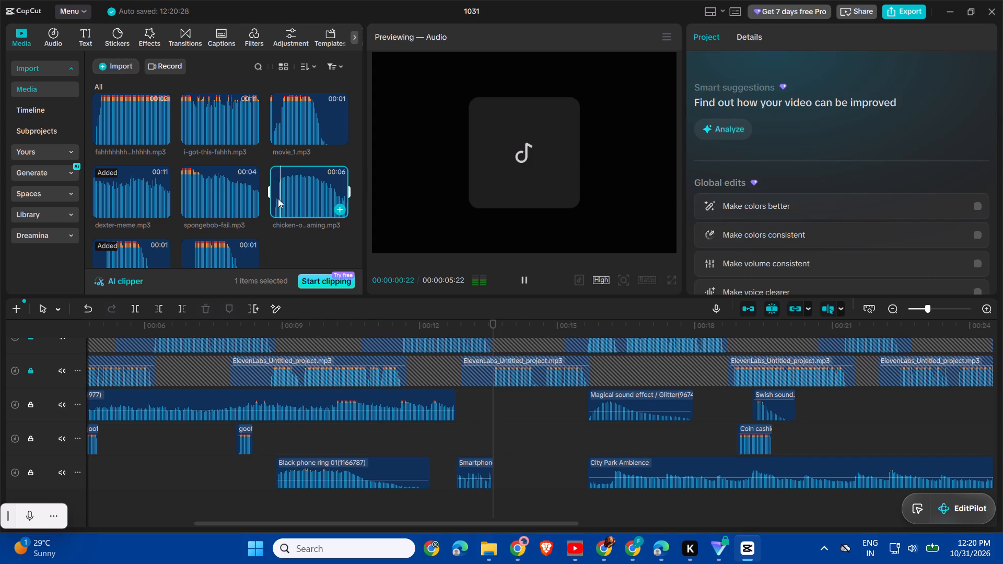
key(space)
scroll(278, 198, up, 1)
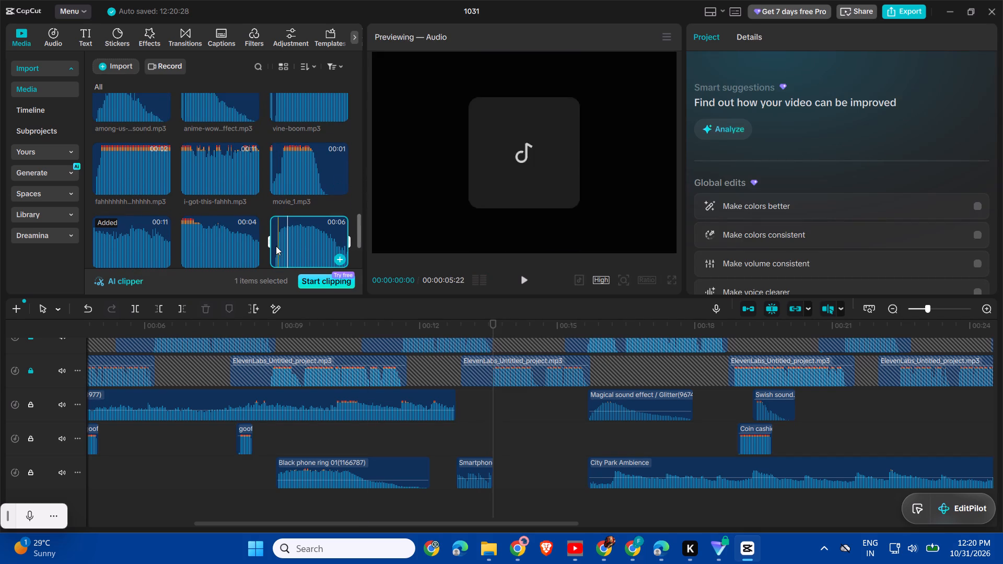
Replay the timeline across both goof clips and the phone ring up to the dark-room phone call scene.
scroll(293, 437, right, 1)
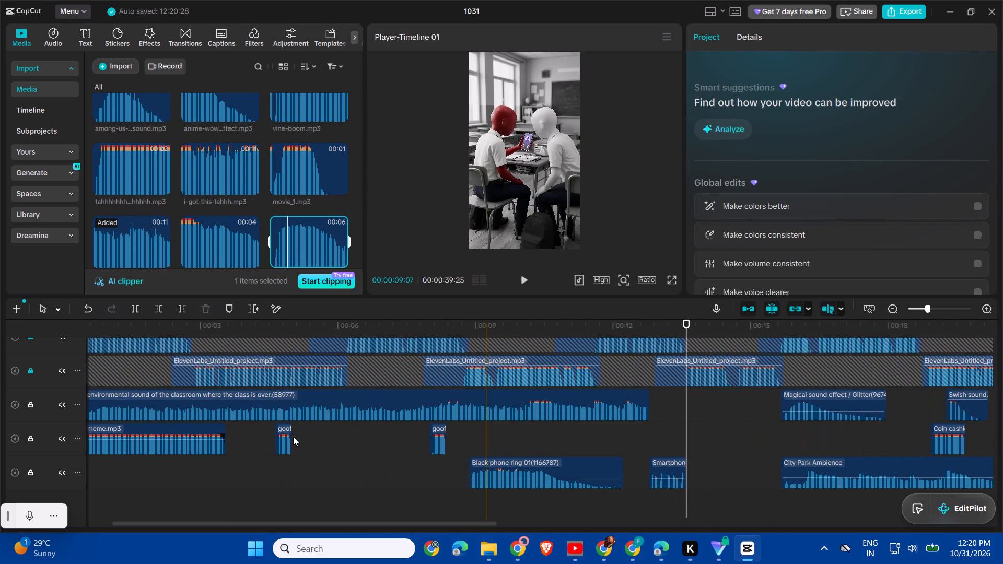
scroll(293, 437, down, 1)
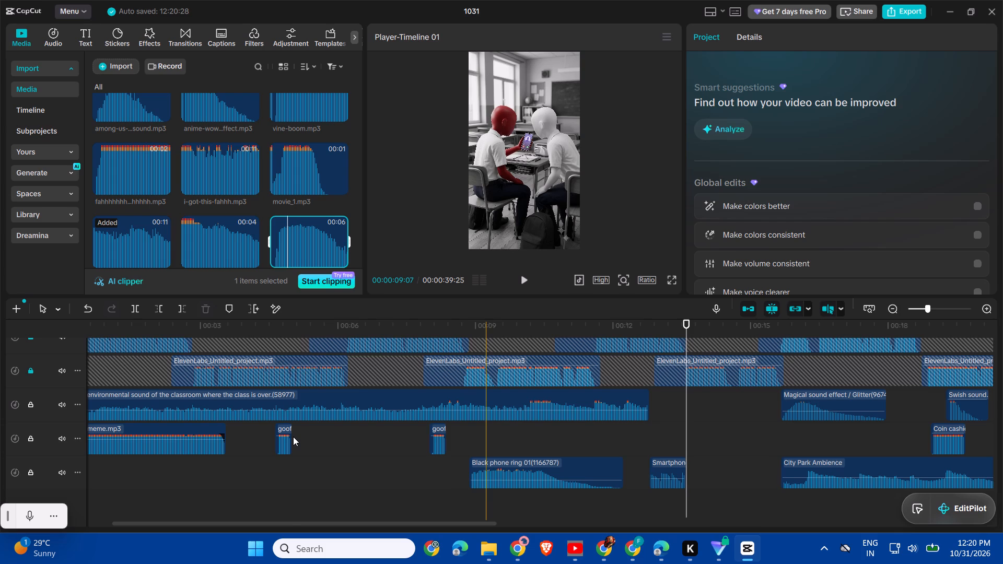
key(space)
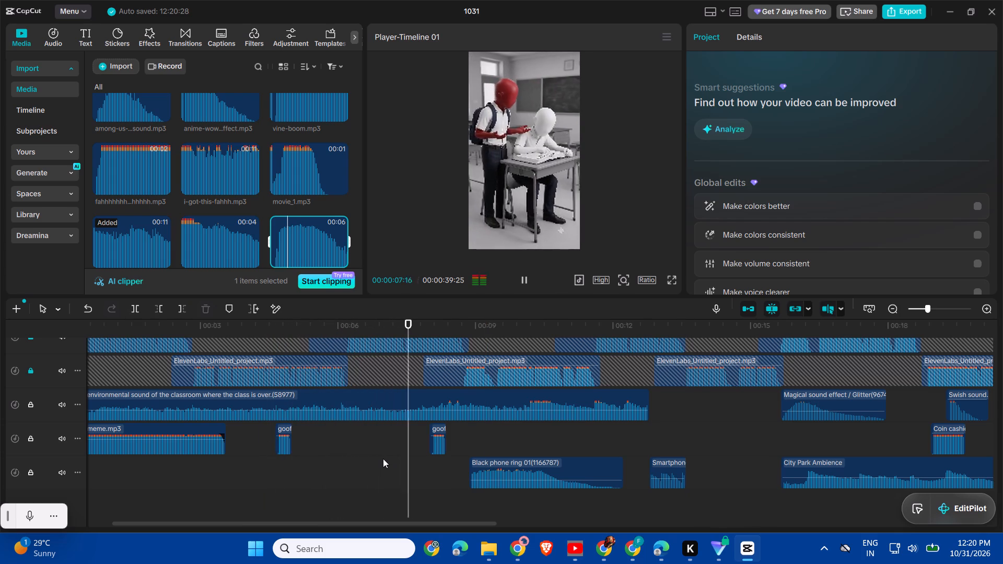
key(space)
key(space)
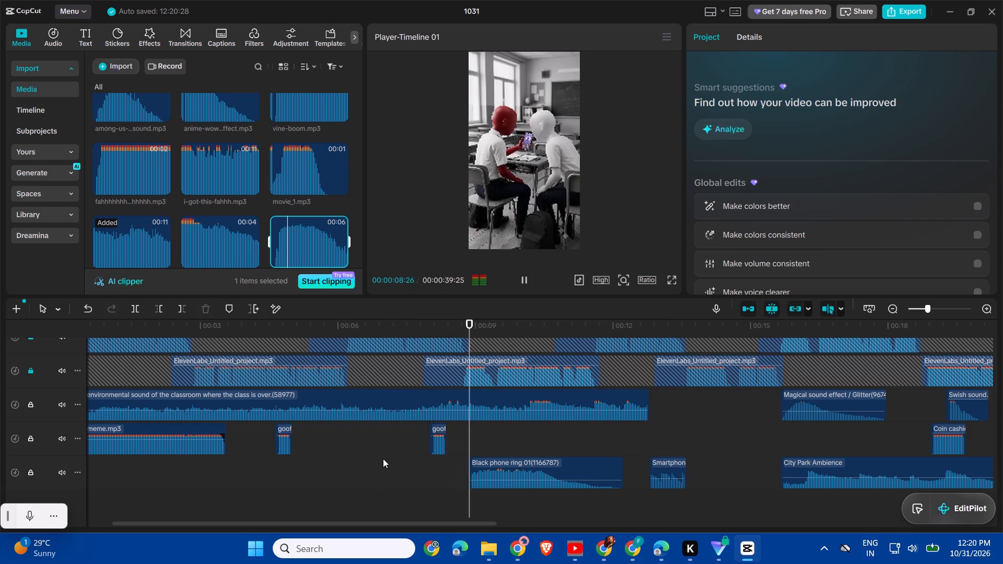
scroll(383, 459, left, 2)
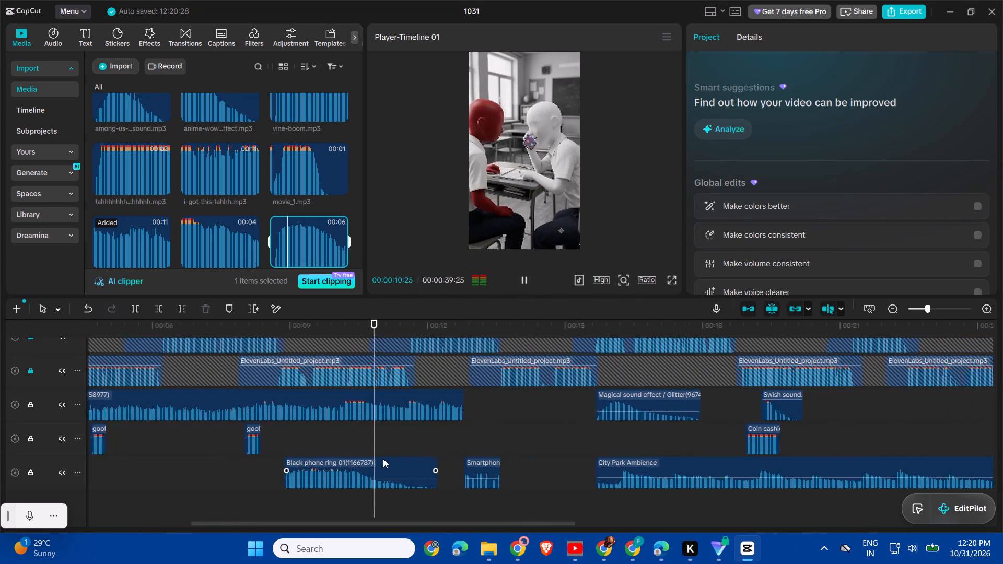
scroll(383, 459, left, 1)
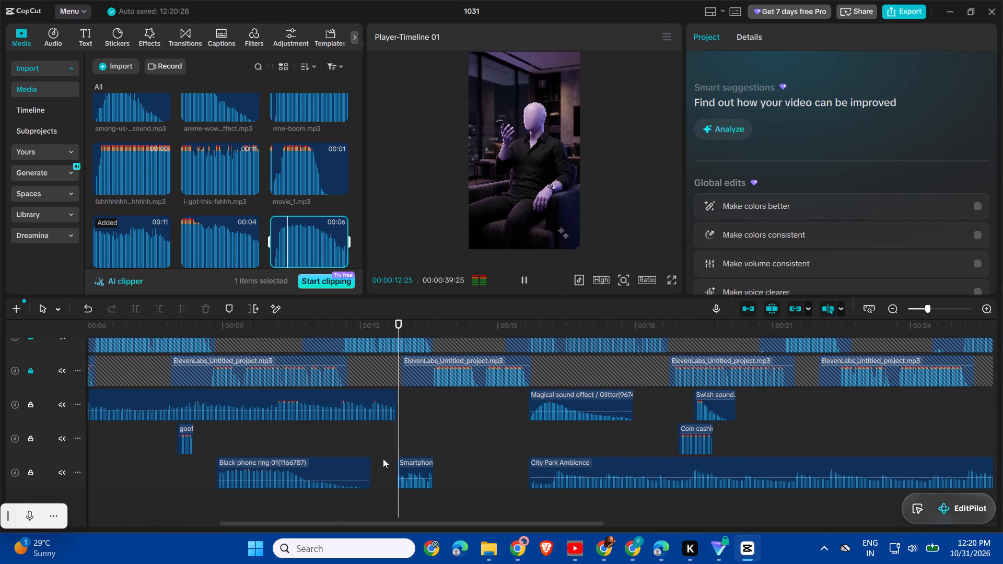
key(space)
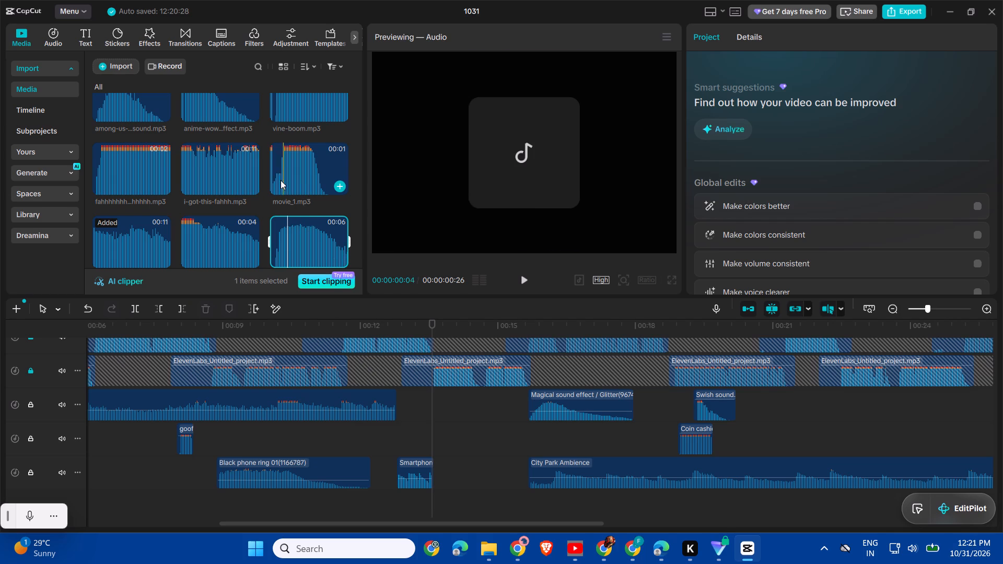
Audition movie_1.mp3 and the anime-wow, among-us and vine-boom sounds in the imported media for the phone call scene.
key(space)
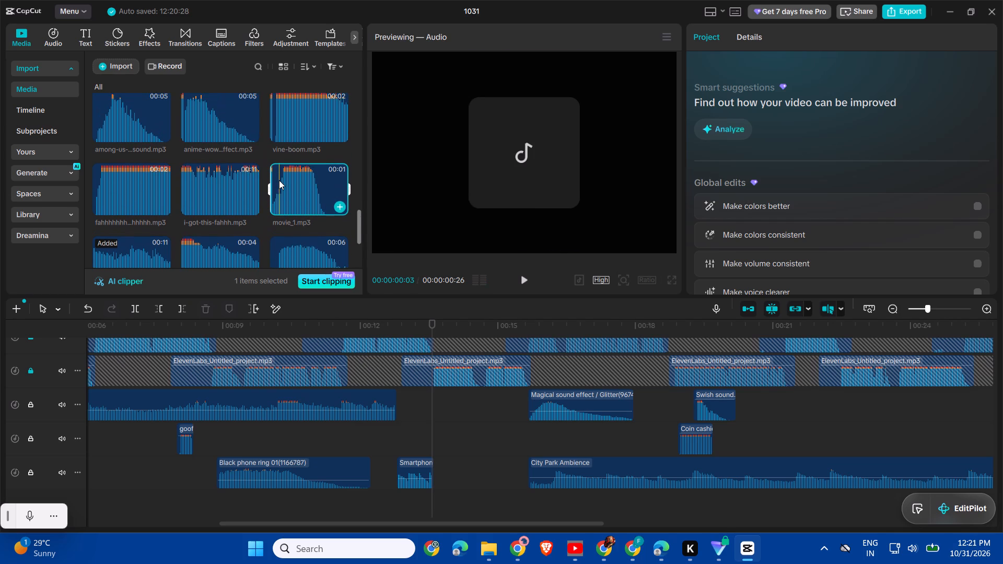
scroll(279, 180, up, 1)
key(space)
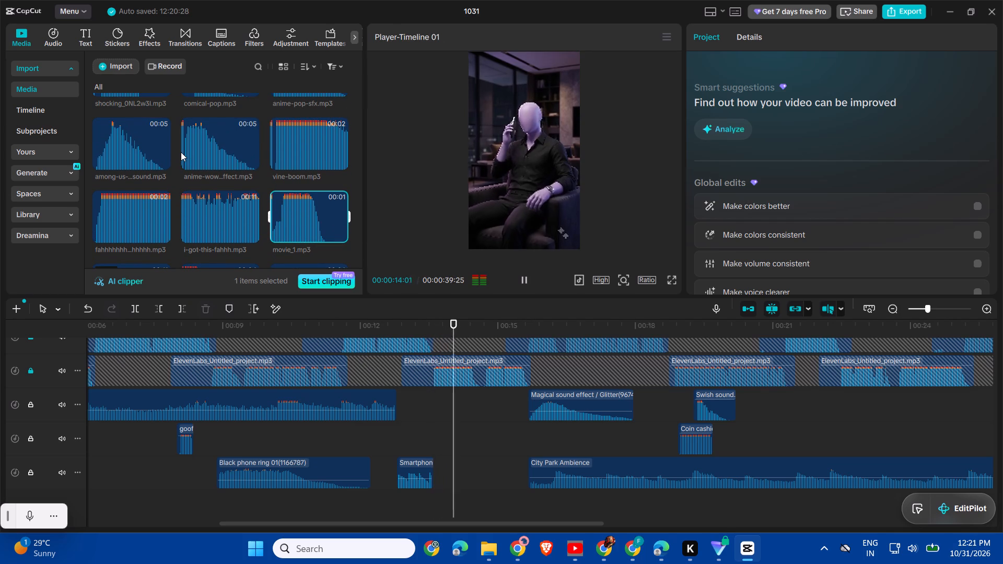
key(space)
key(space)
key(space)
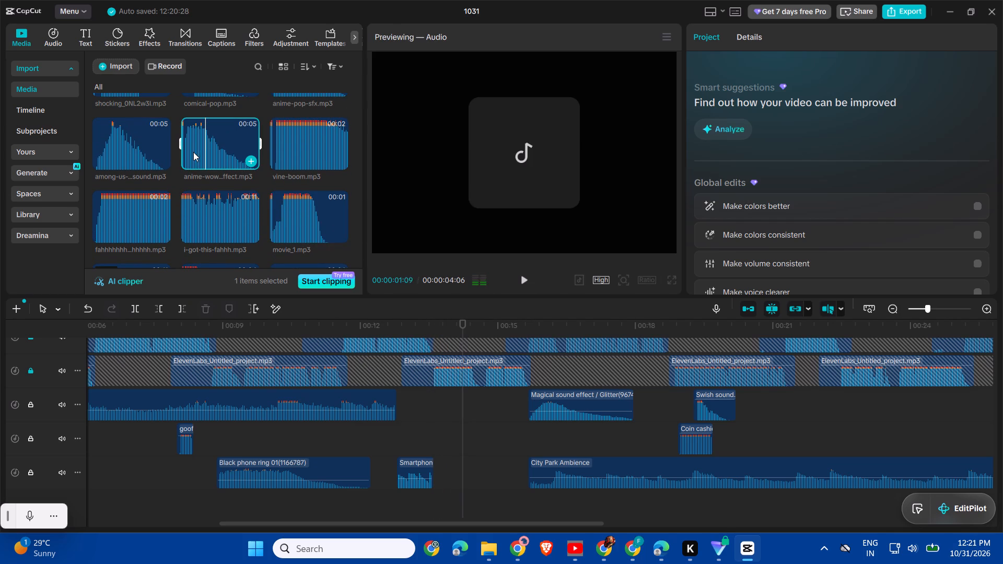
key(space)
key(space)
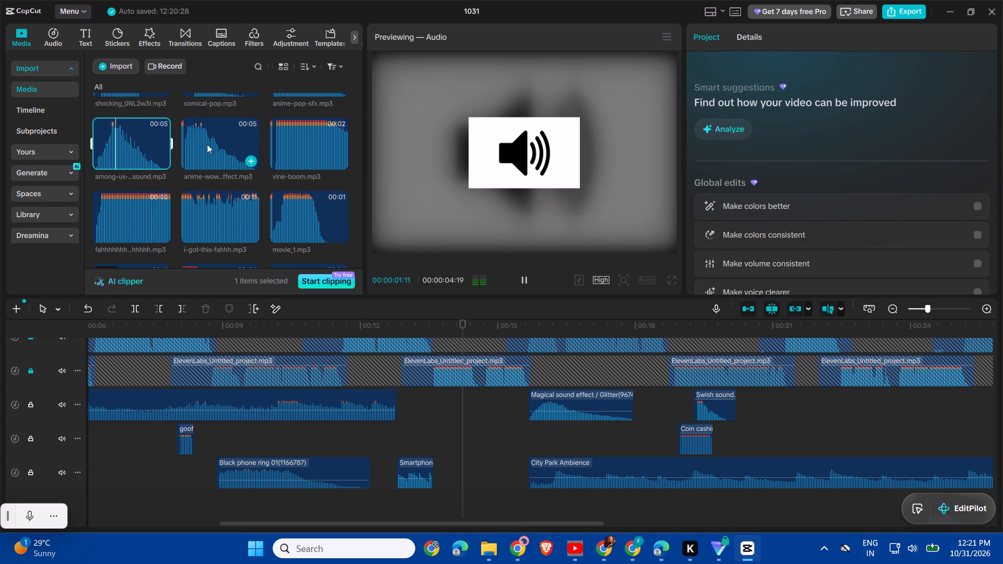
key(space)
key(space)
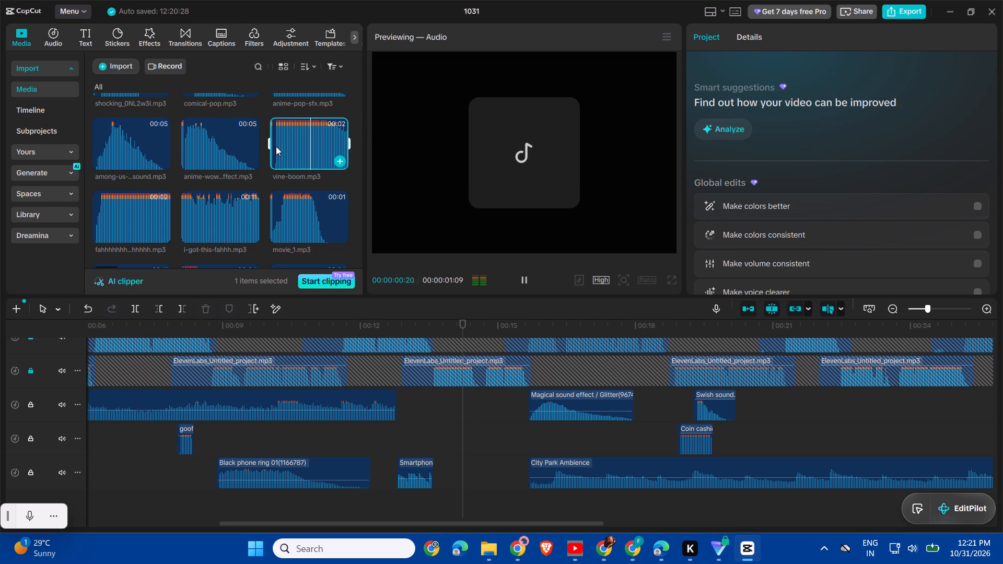
Audition the anime-pop, comical-pop, shocking, pop, fahhh and nani meme sounds in the imported media for the phone call scene.
scroll(276, 146, up, 1)
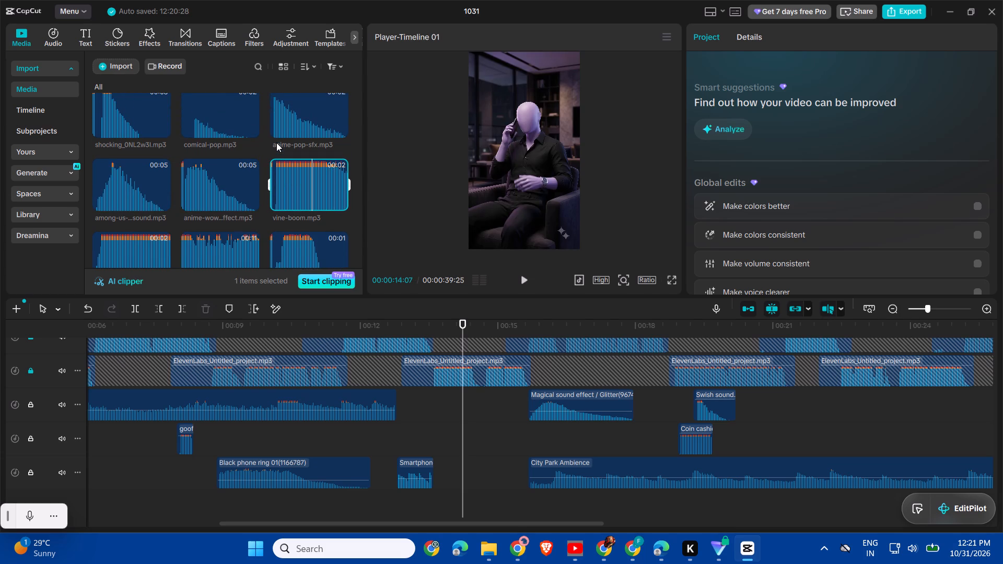
key(space)
key(space)
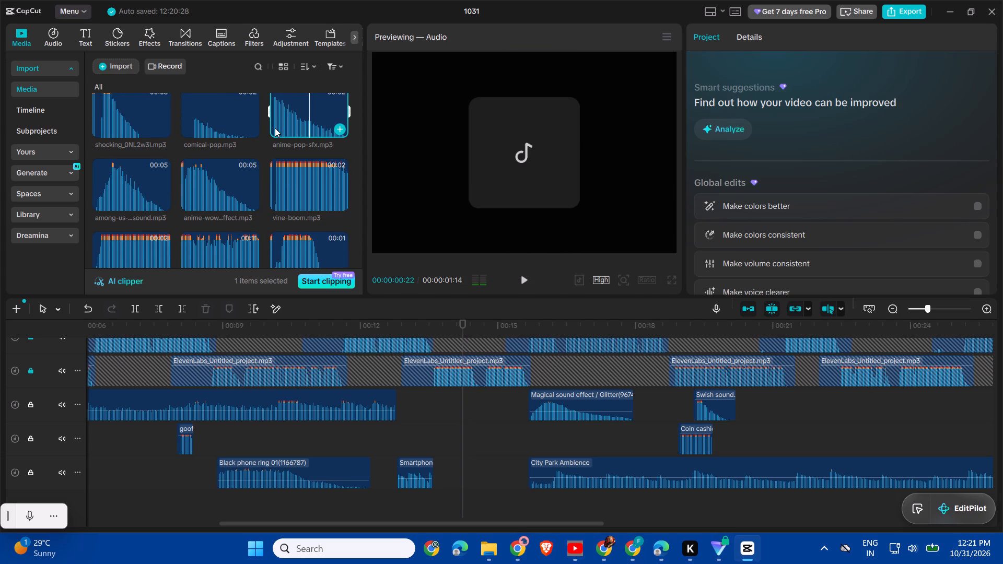
key(space)
key(space)
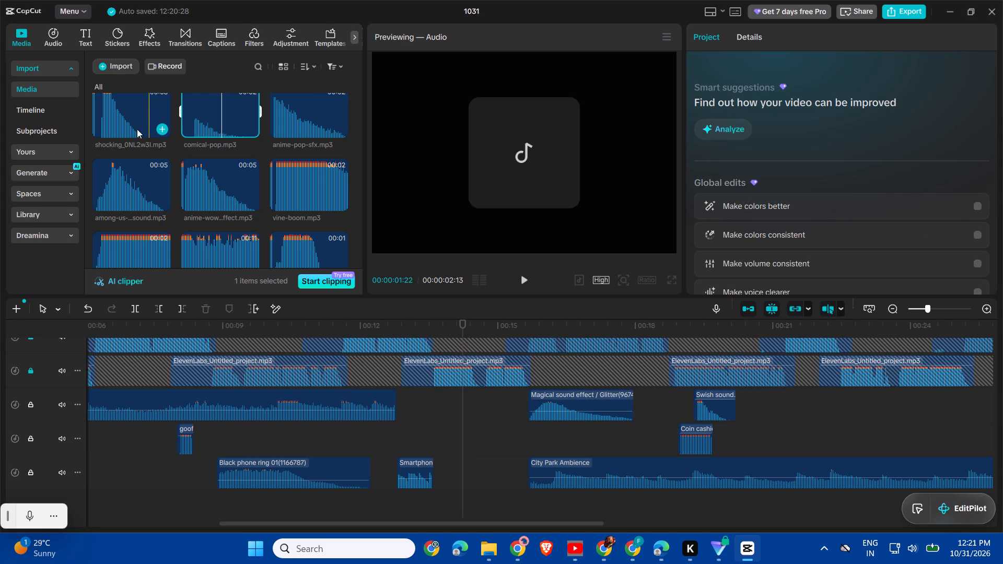
key(space)
key(space)
scroll(224, 160, up, 1)
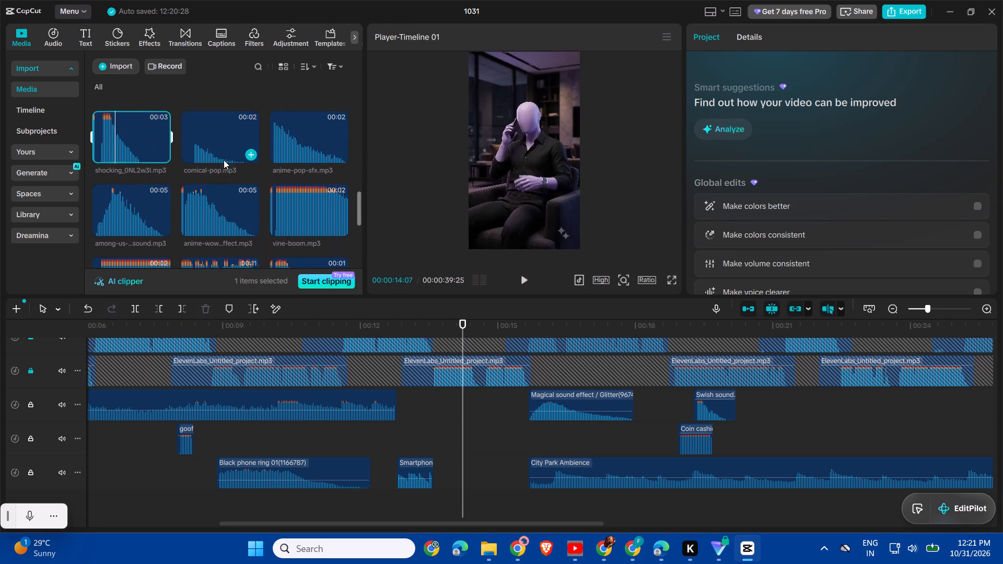
scroll(224, 160, up, 1)
key(space)
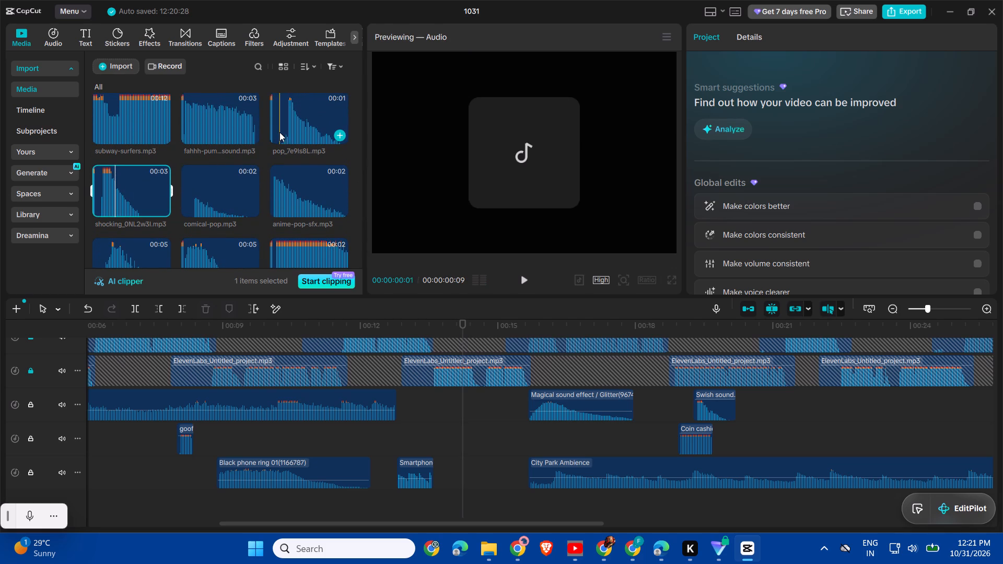
key(space)
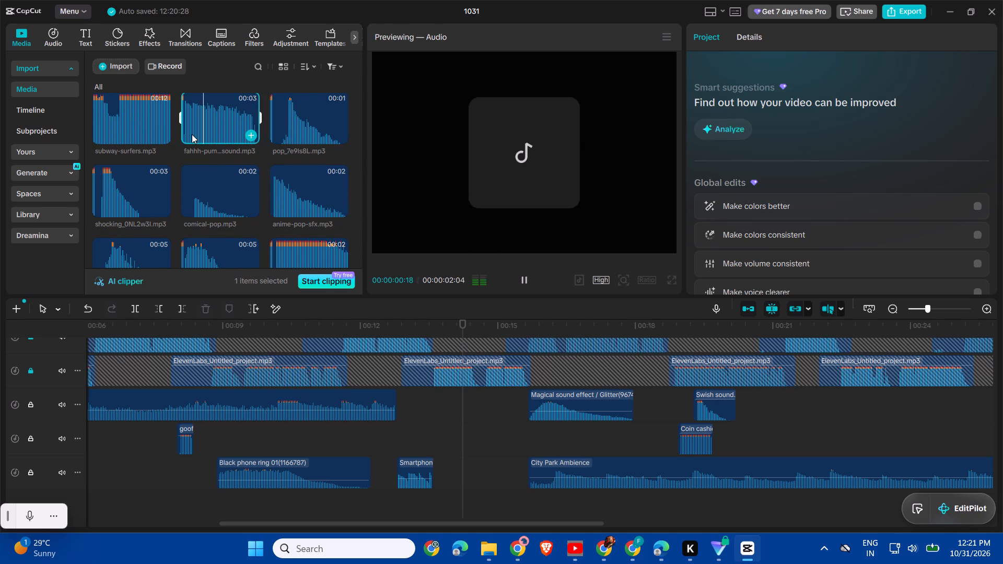
key(space)
scroll(193, 134, up, 1)
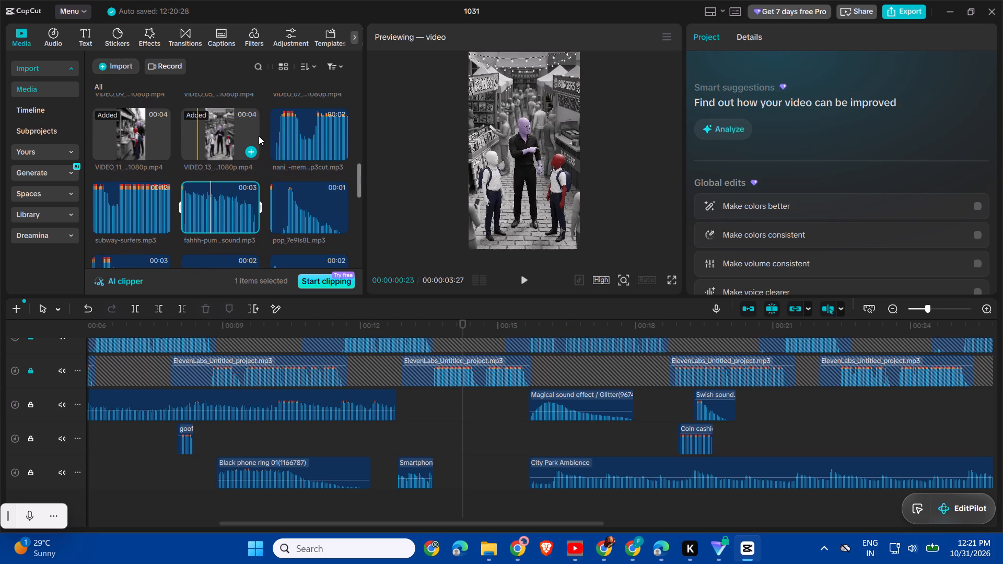
key(space)
key(space)
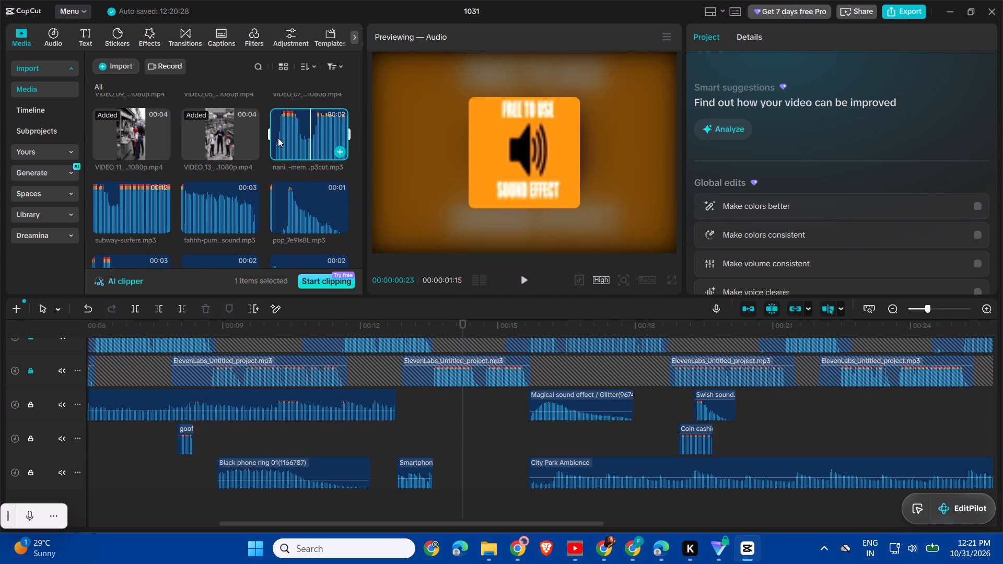
Audition dry-fart.mp3, spongebob-fail.mp3 and i-got-this-fahhh.mp3 in the imported media.
scroll(289, 201, down, 3)
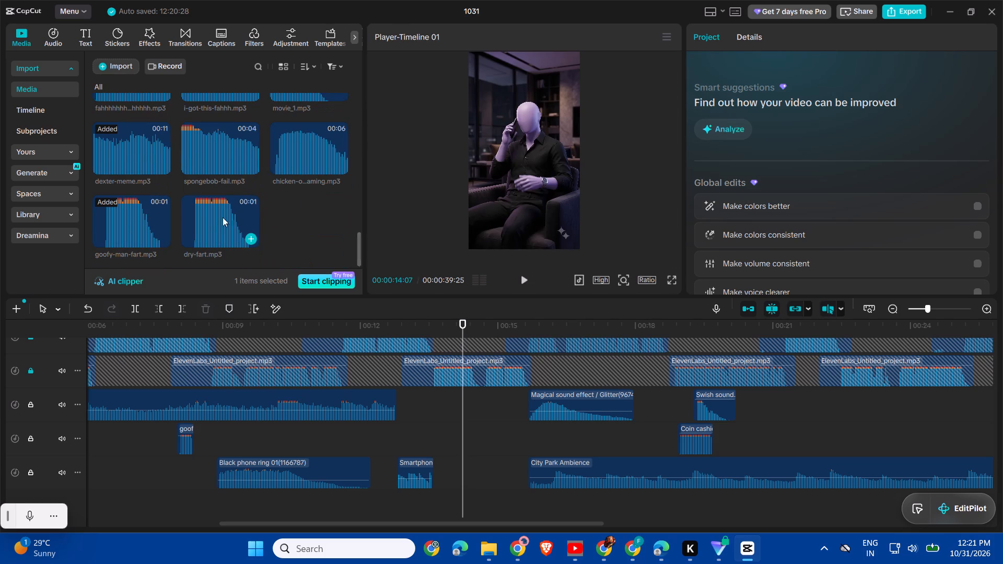
key(space)
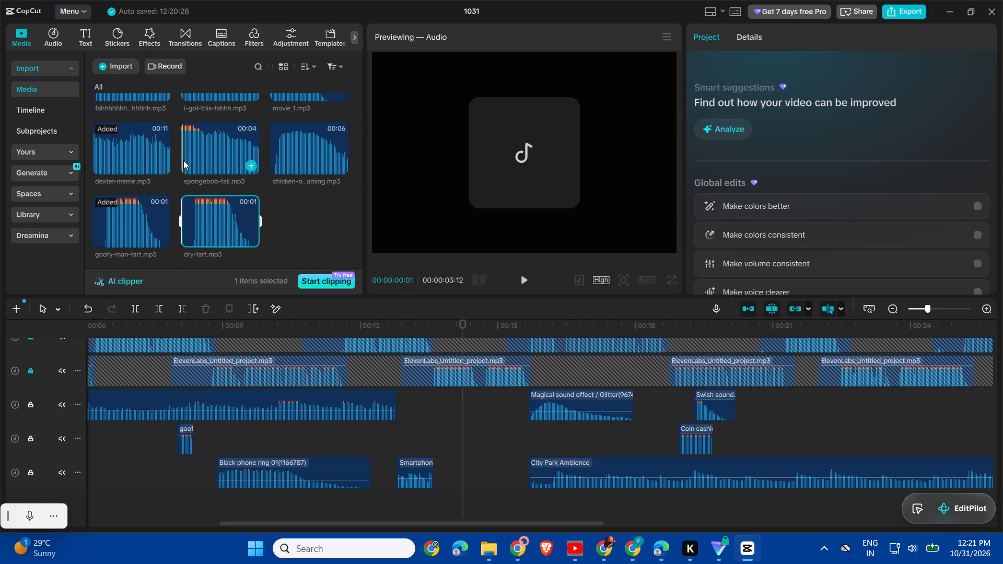
key(space)
key(space)
scroll(187, 160, up, 1)
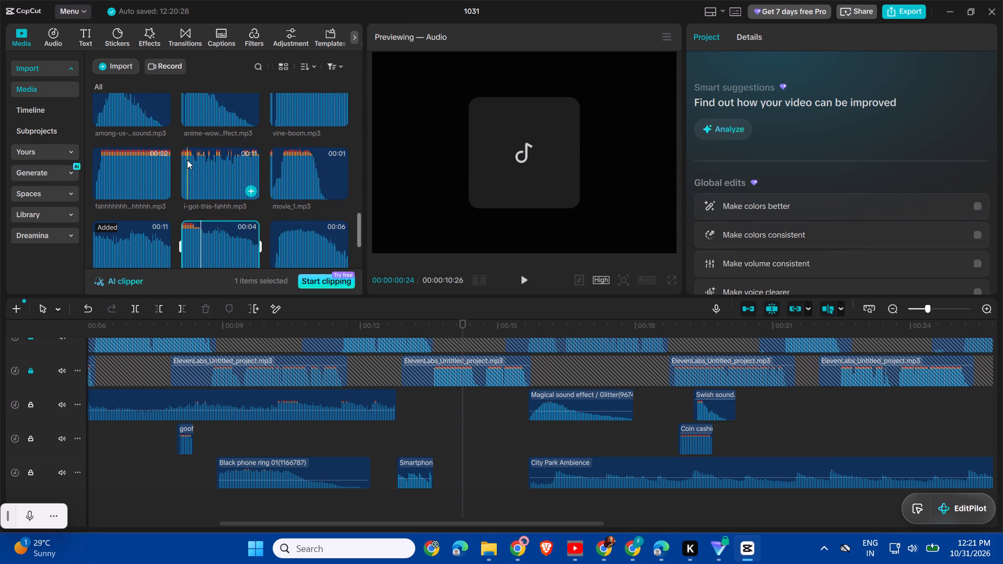
key(space)
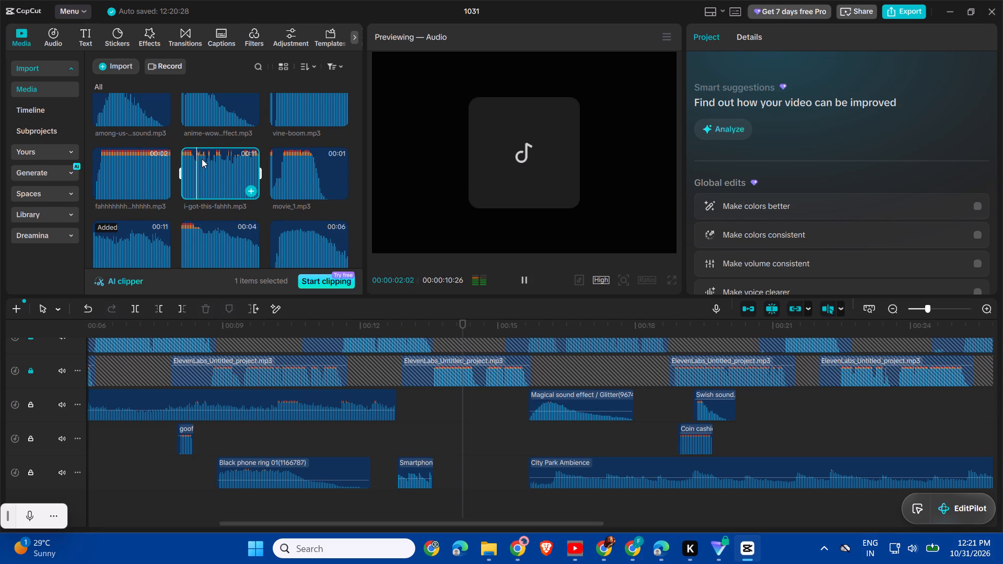
key(space)
key(space)
key(space)
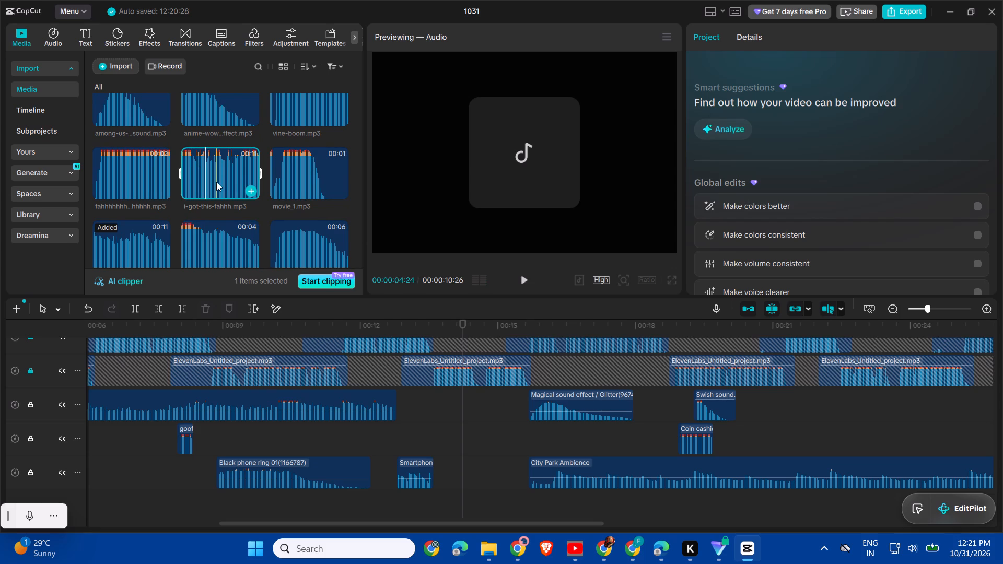
Place i-got-this-fahhh.mp3 on a new audio track between the goof and phone ring tracks, starting at about 00:00:13:12.
drag(205, 179, 437, 422)
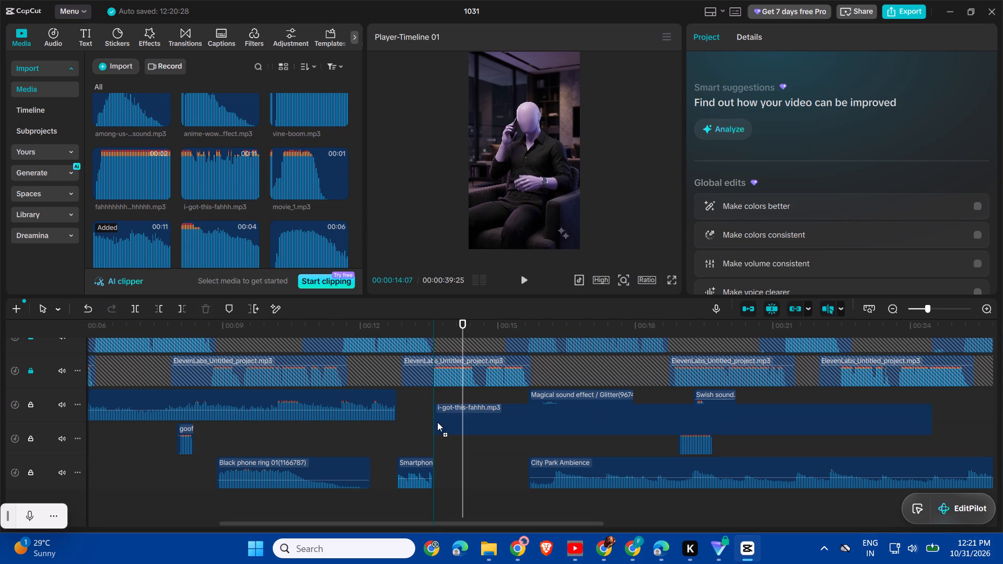
drag(437, 422, 391, 437)
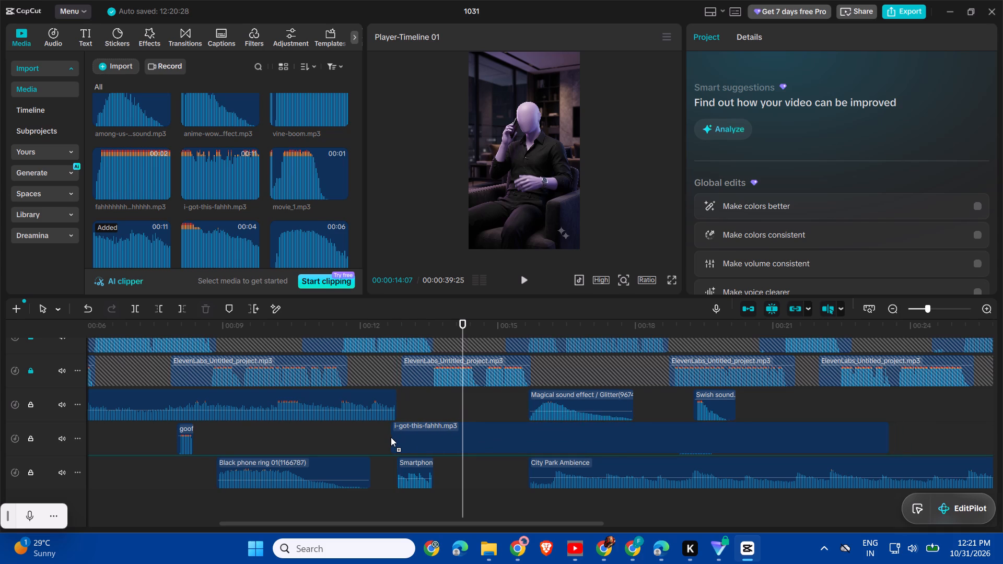
drag(391, 437, 425, 437)
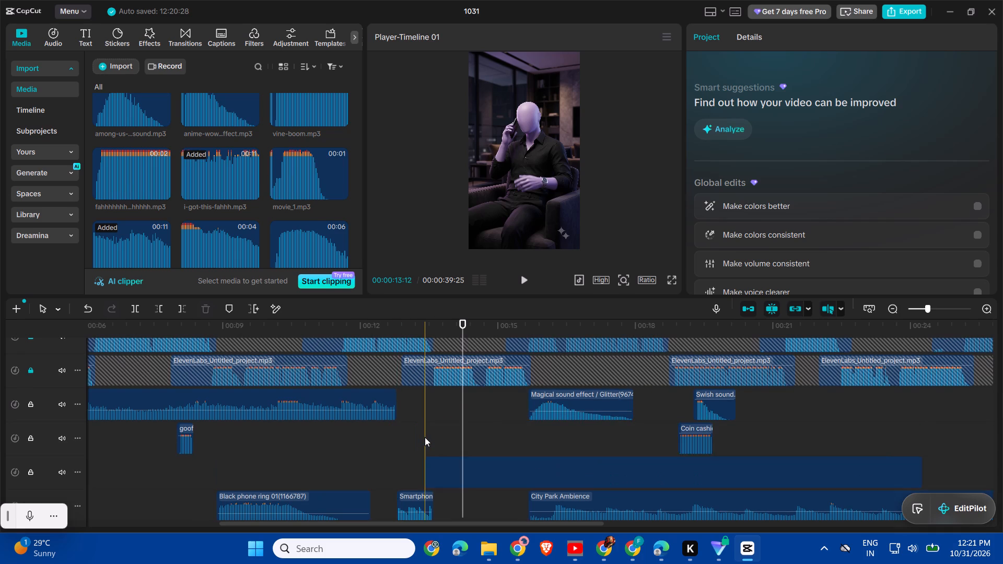
Trim about two seconds off the start of i-got-this-fahhh.mp3 and move it to begin where the Smartphone clip ends.
key(space)
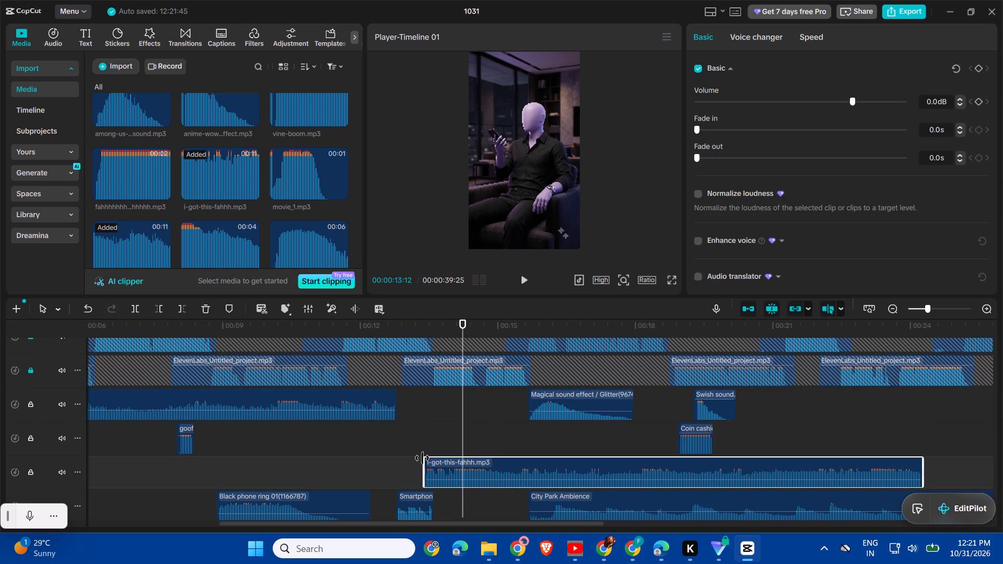
key(space)
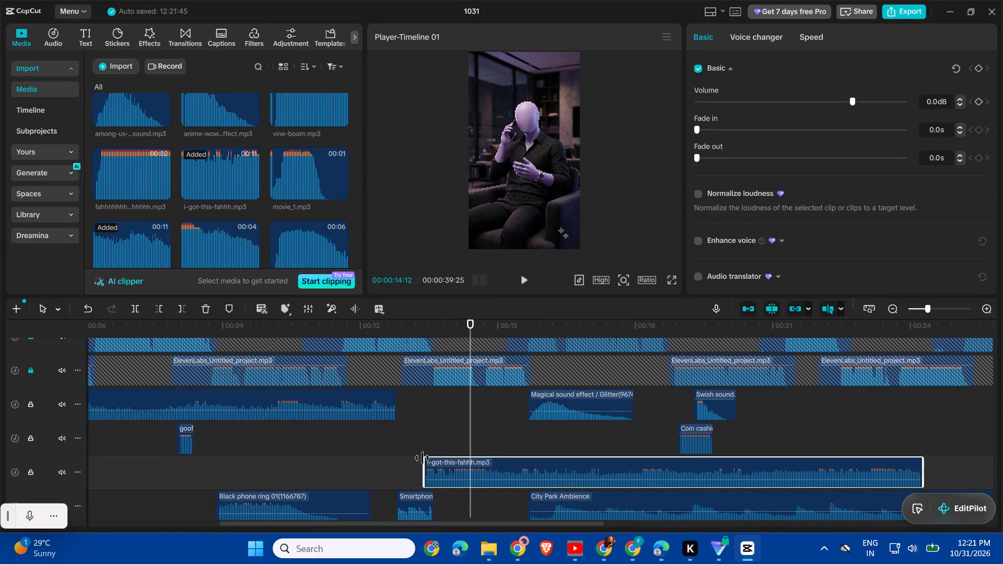
key(space)
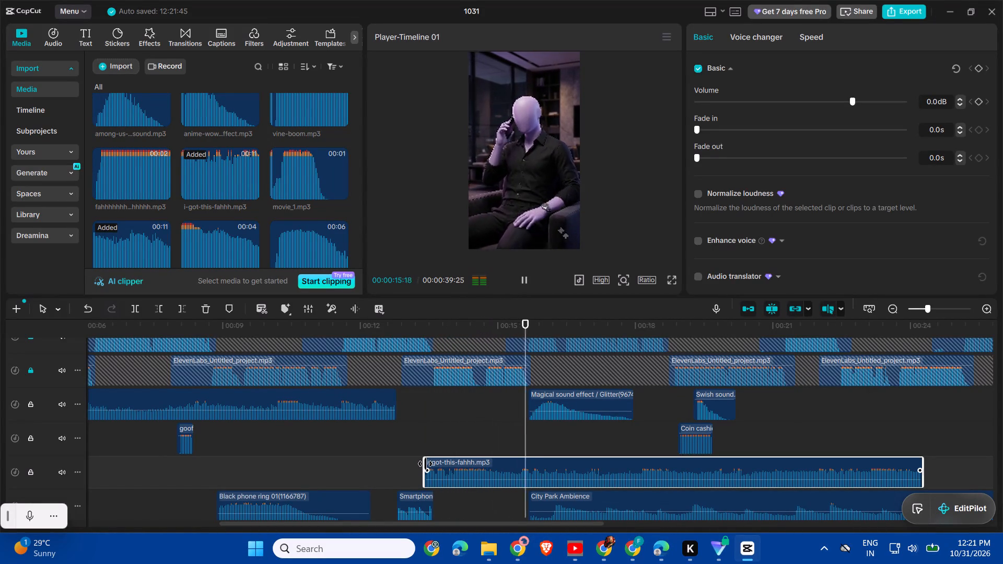
key(space)
click(427, 466)
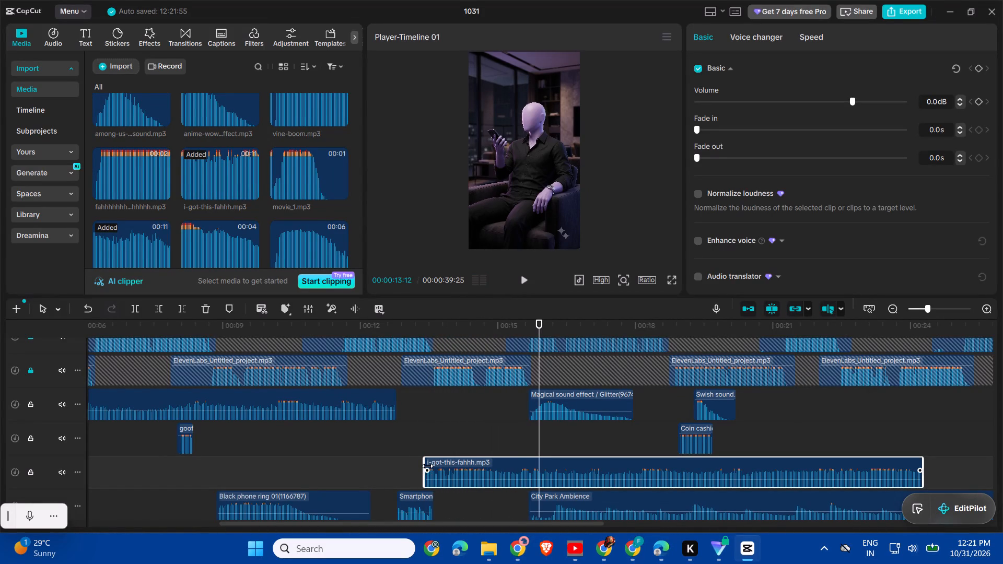
drag(423, 464, 519, 459)
drag(534, 468, 446, 469)
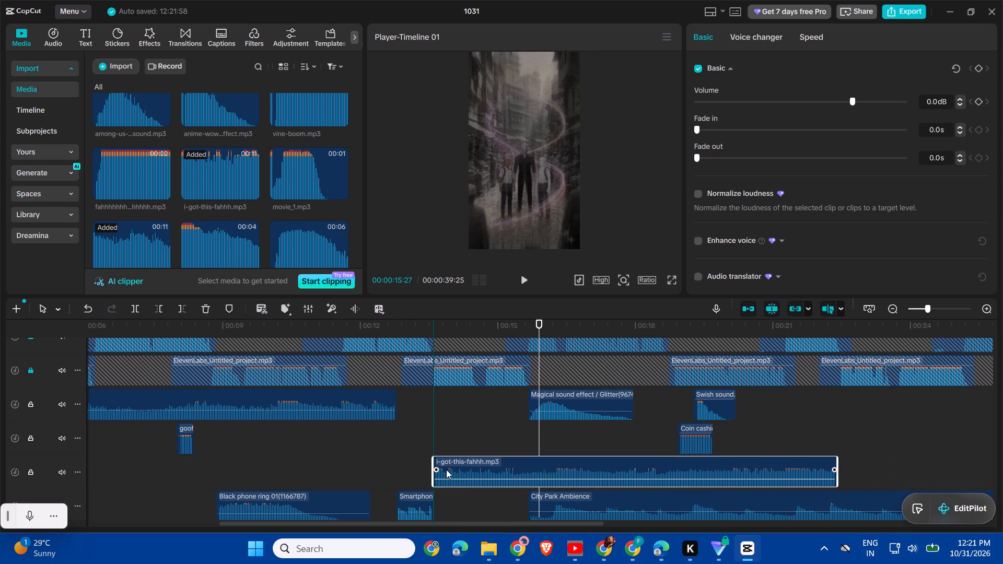
drag(446, 469, 445, 469)
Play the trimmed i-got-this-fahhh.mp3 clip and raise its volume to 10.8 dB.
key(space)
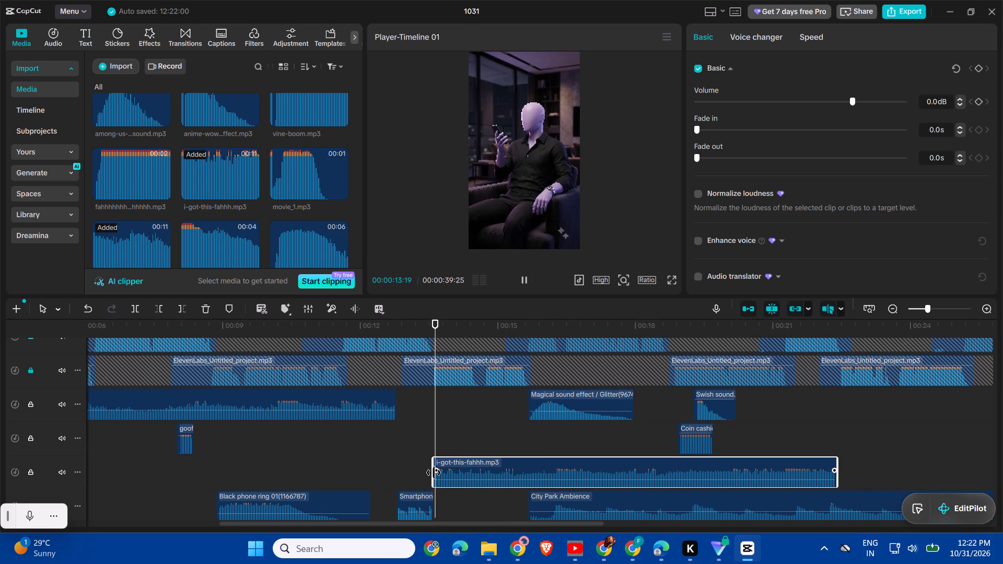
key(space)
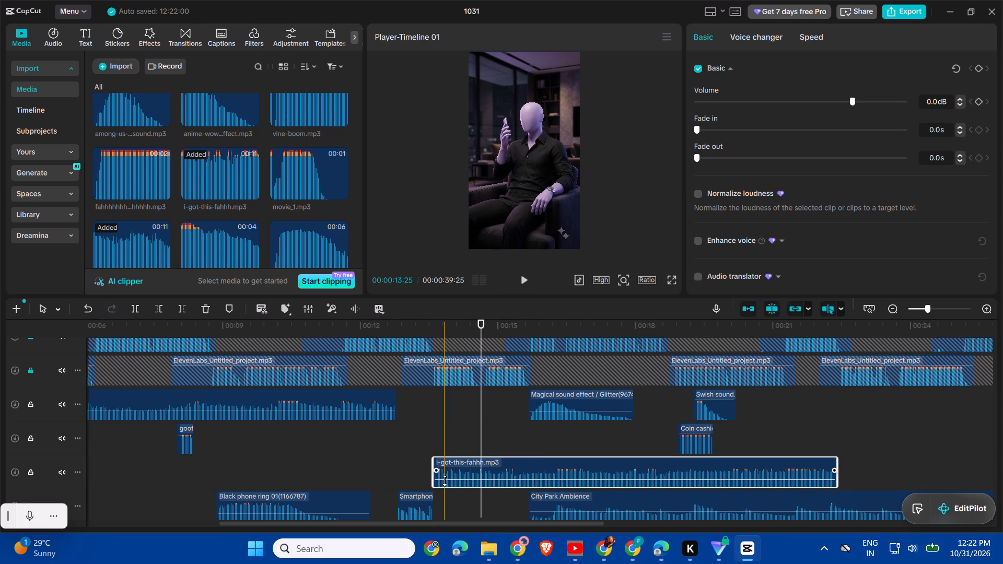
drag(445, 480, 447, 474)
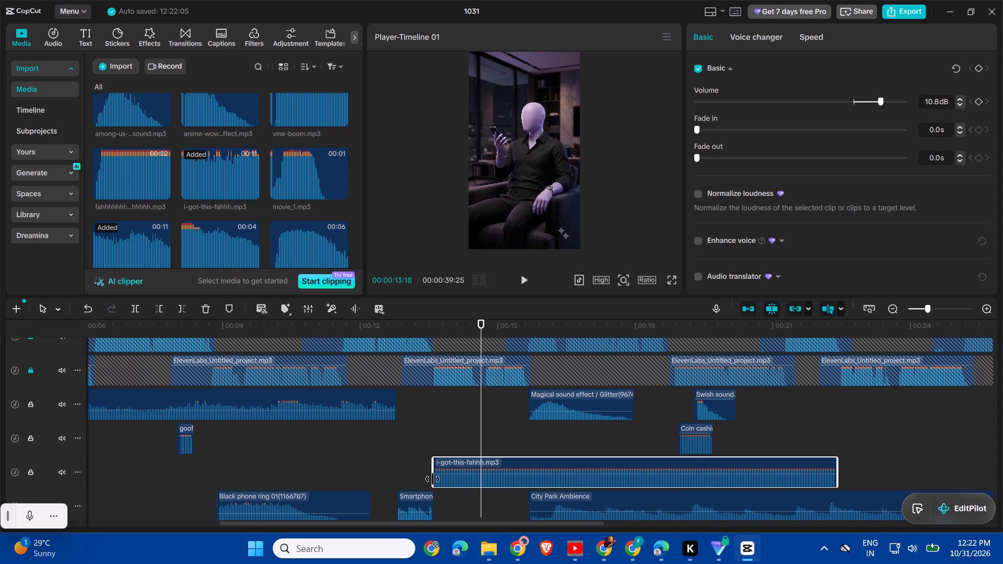
Split i-got-this-fahhh.mp3 at 00:00:14:28 and delete the part after the cut.
key(space)
key(space)
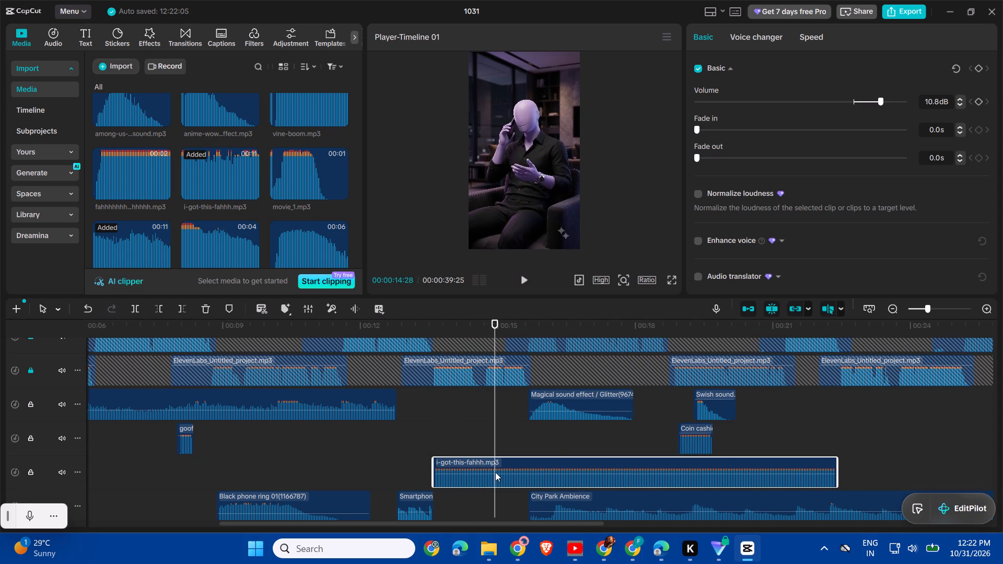
key(ctrl+b)
click(512, 469)
key(Delete)
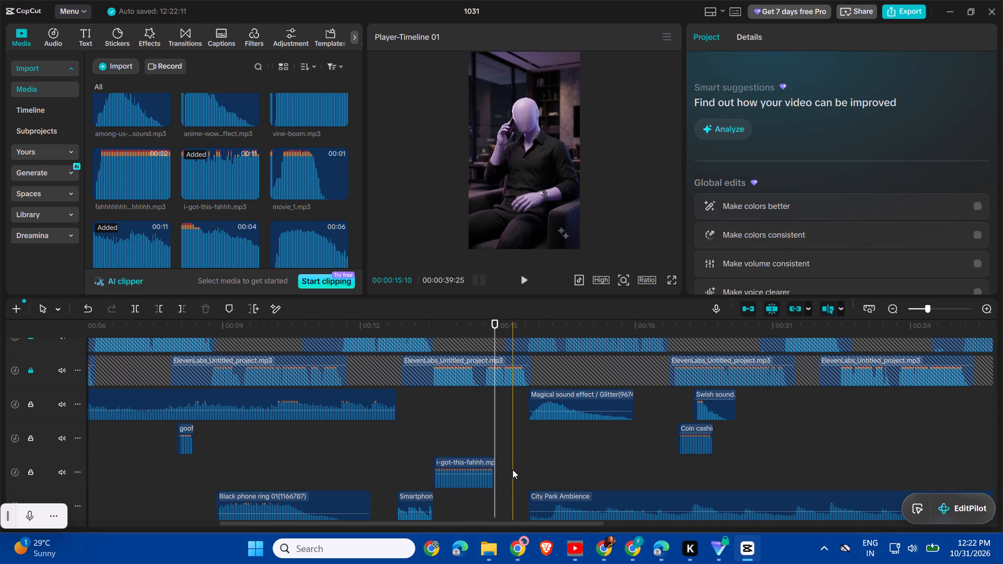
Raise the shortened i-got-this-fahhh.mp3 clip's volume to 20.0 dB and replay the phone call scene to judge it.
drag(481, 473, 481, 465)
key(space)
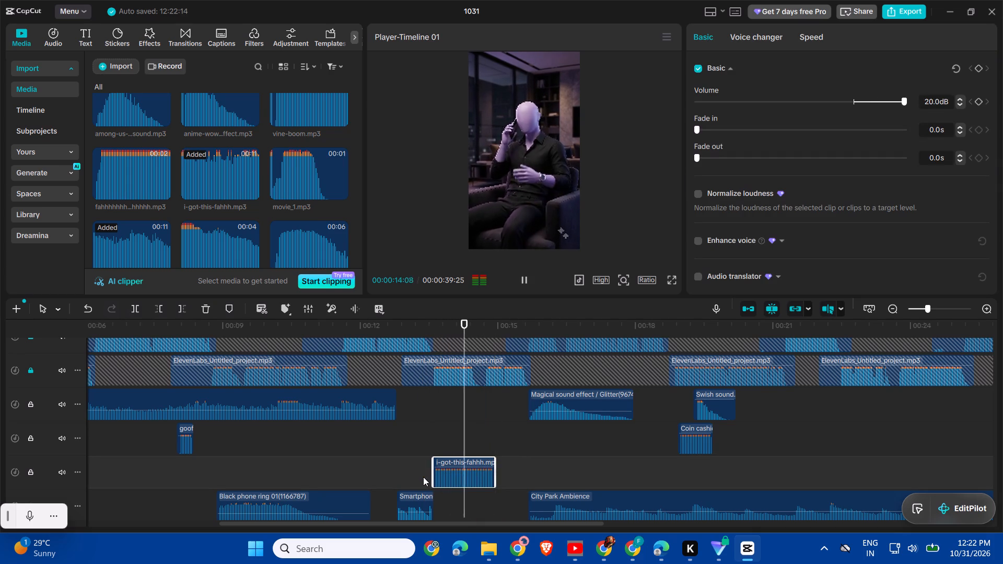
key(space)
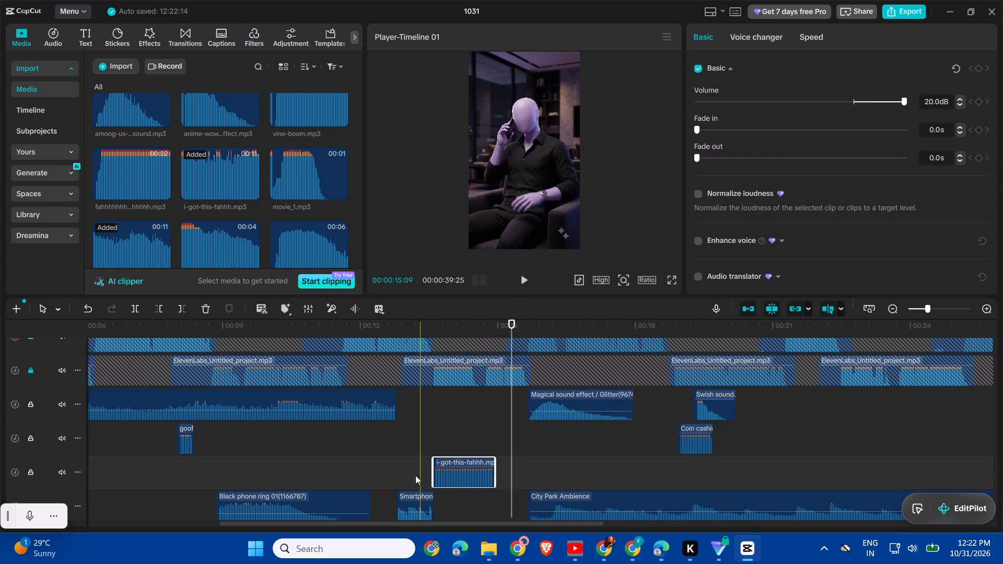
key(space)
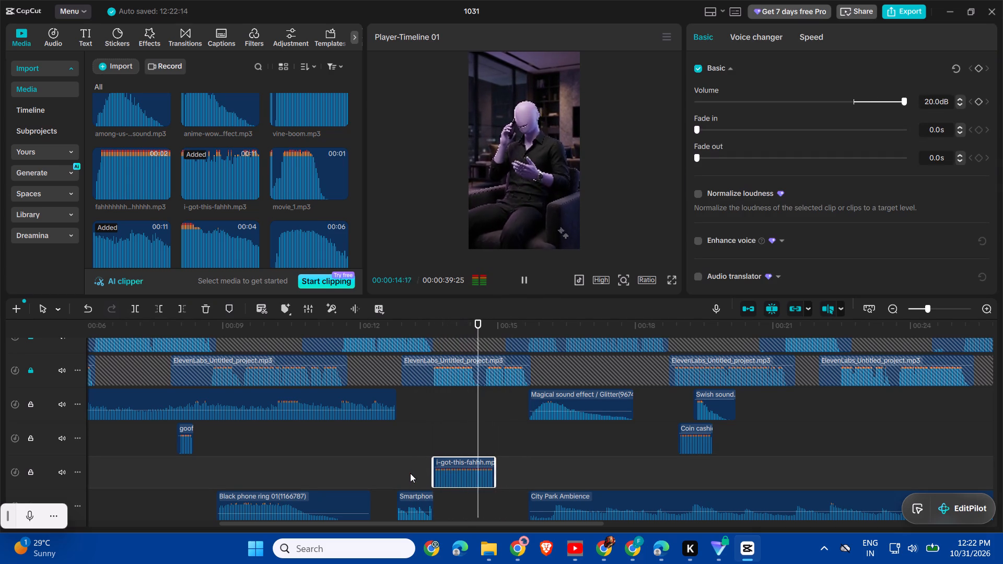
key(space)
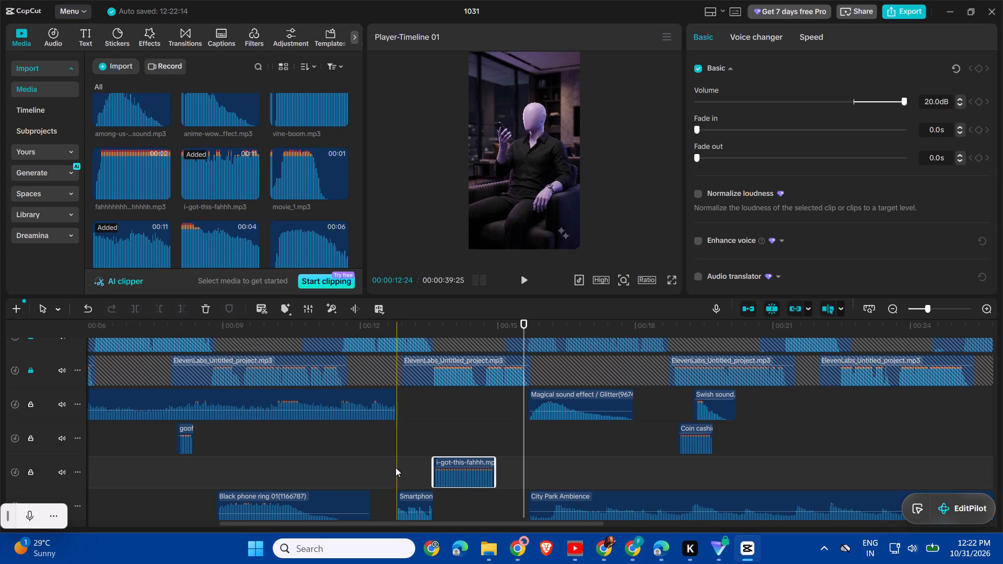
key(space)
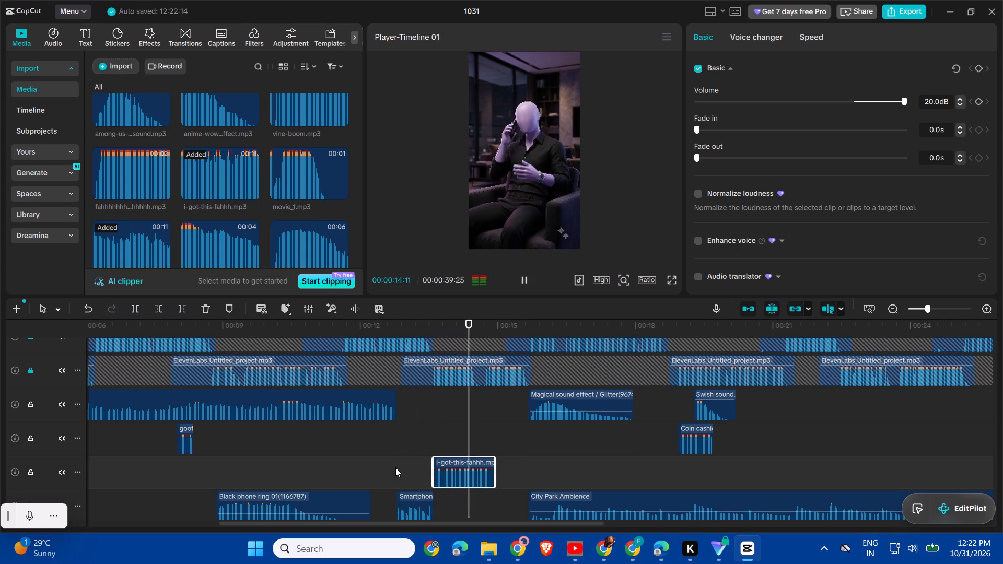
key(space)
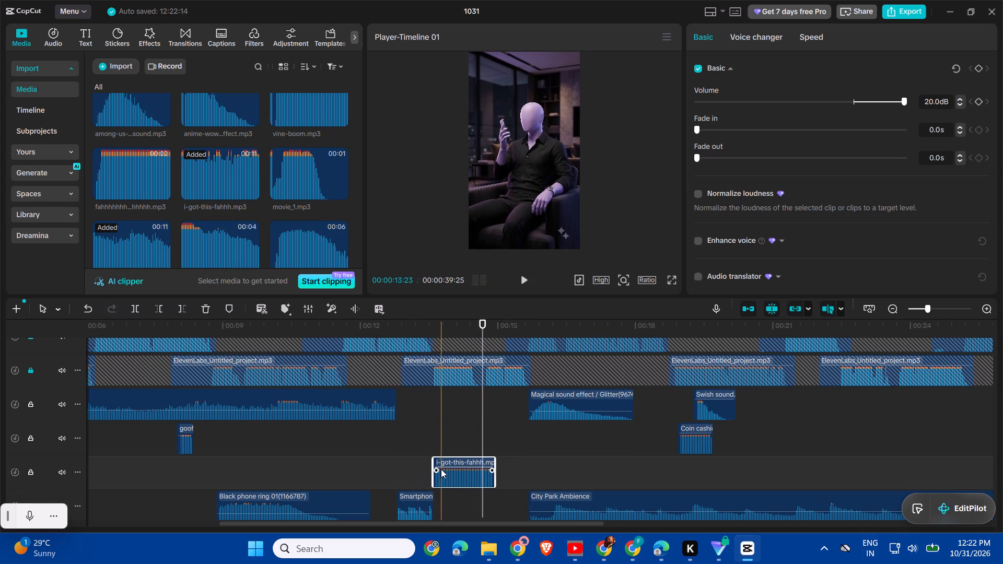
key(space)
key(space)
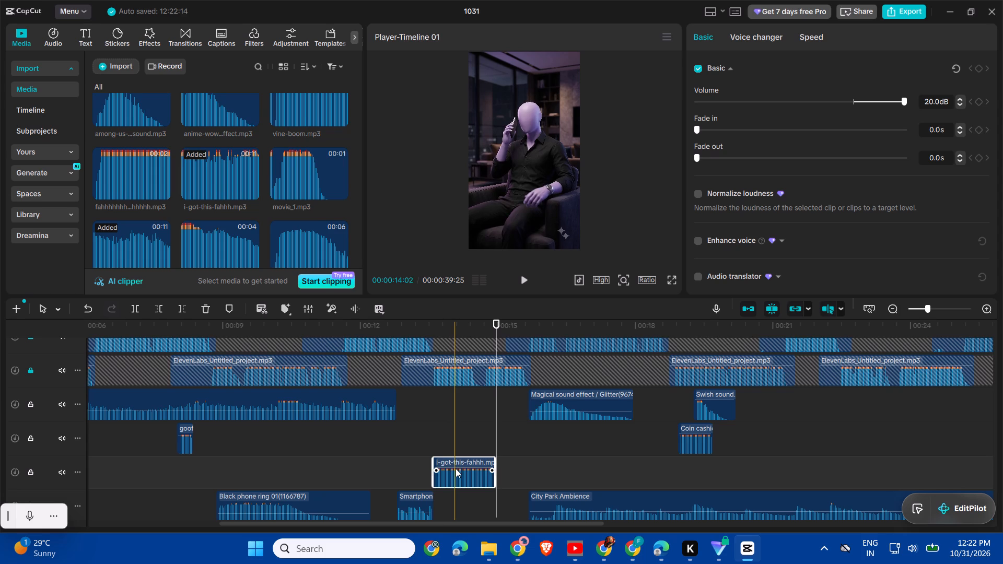
Set the volume of the shortened i-got-this-fahhh.mp3 clip to 13.2 dB.
drag(456, 467, 456, 473)
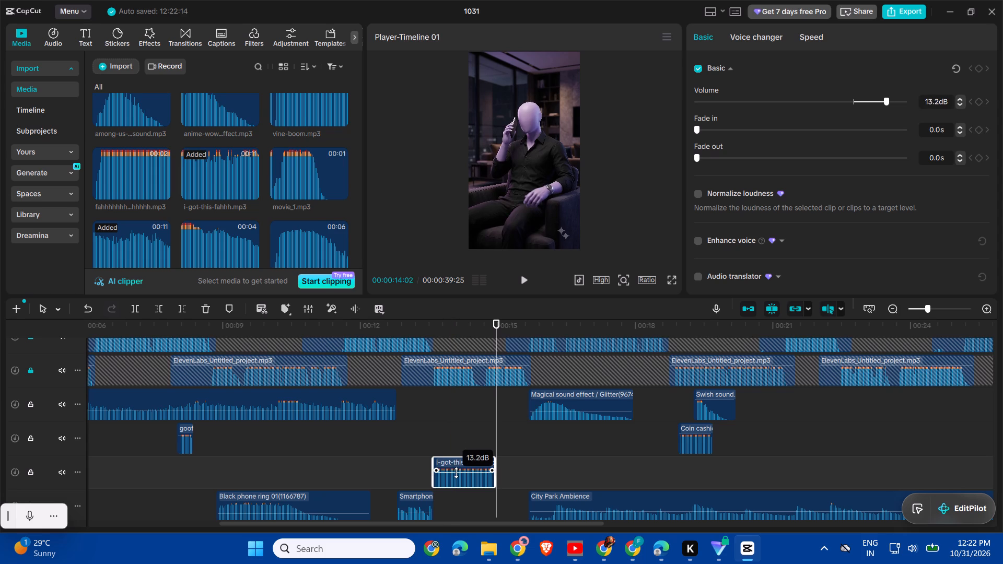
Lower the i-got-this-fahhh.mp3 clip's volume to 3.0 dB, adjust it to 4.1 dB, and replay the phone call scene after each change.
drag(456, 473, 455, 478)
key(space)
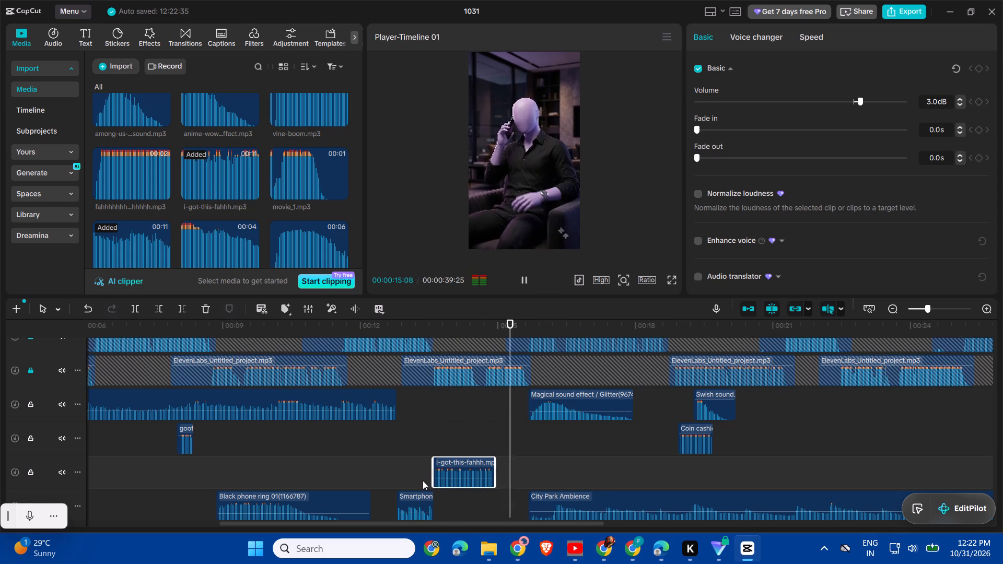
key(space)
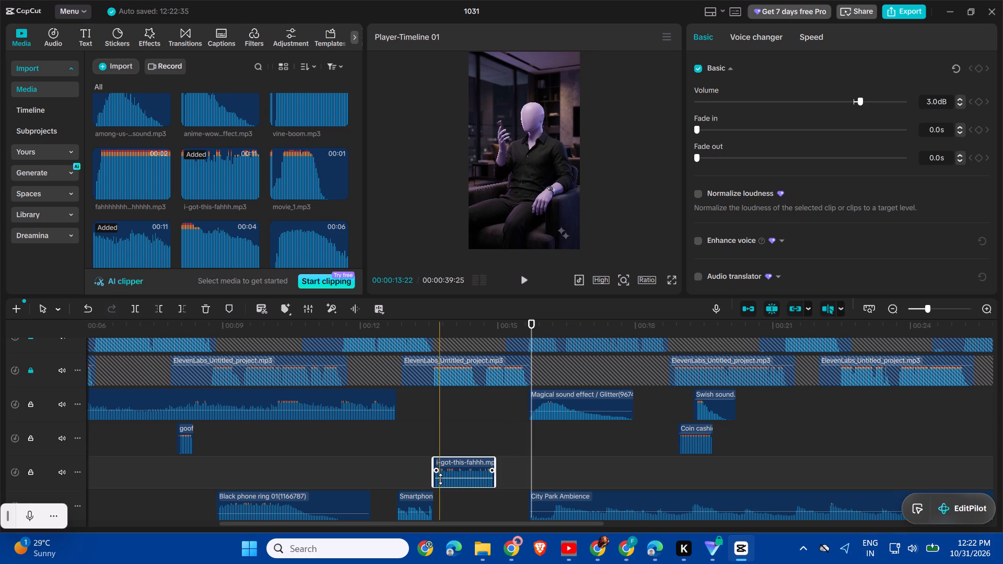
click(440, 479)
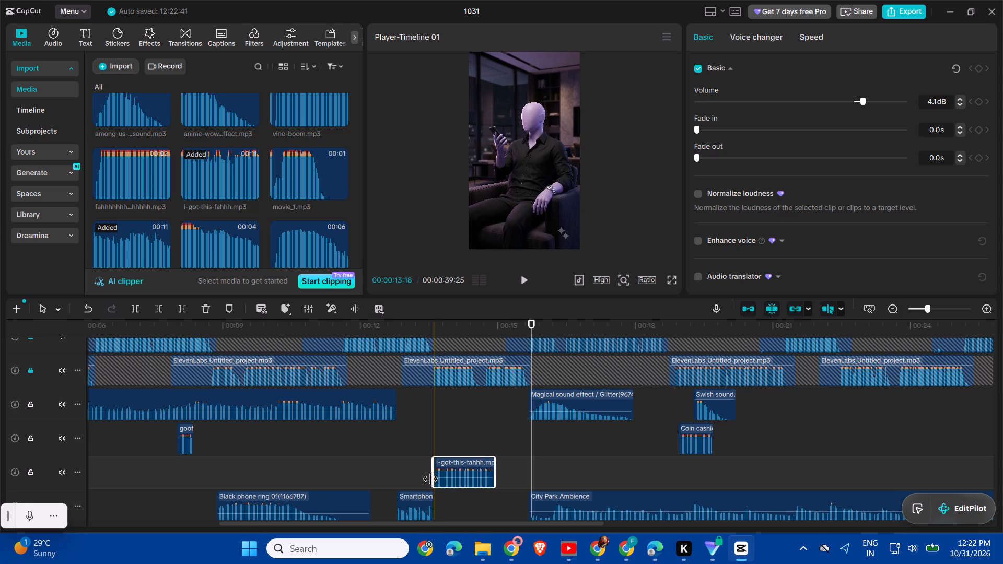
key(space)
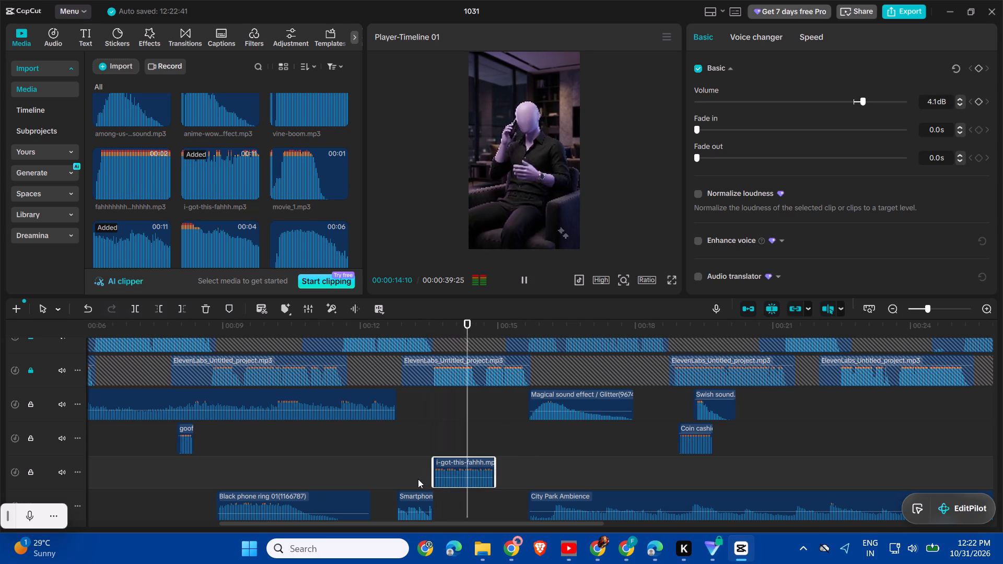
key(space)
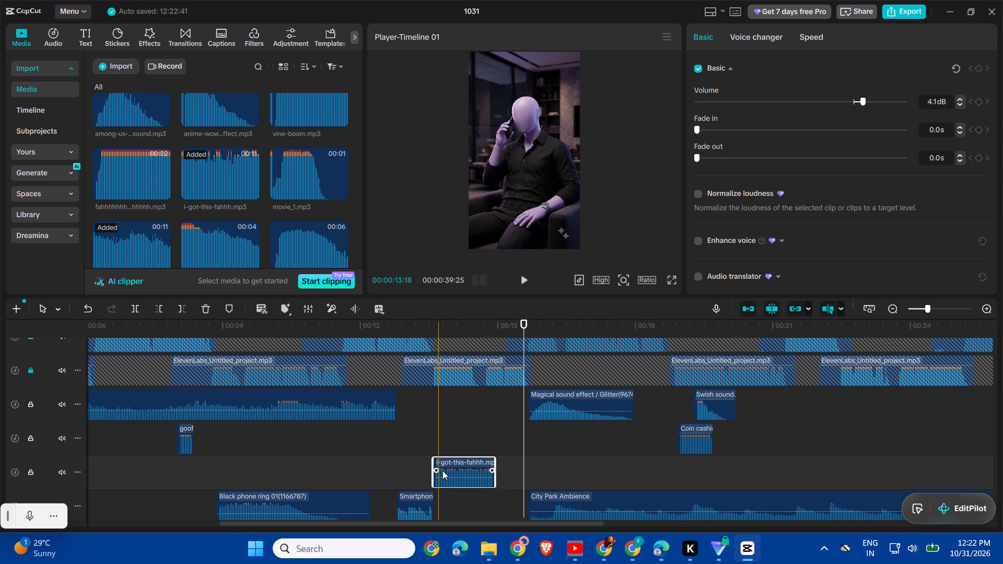
Delete the i-got-this-fahhh.mp3 clip from the phone call scene and replay the timeline into the magical street scene.
click(448, 468)
key(Delete)
key(space)
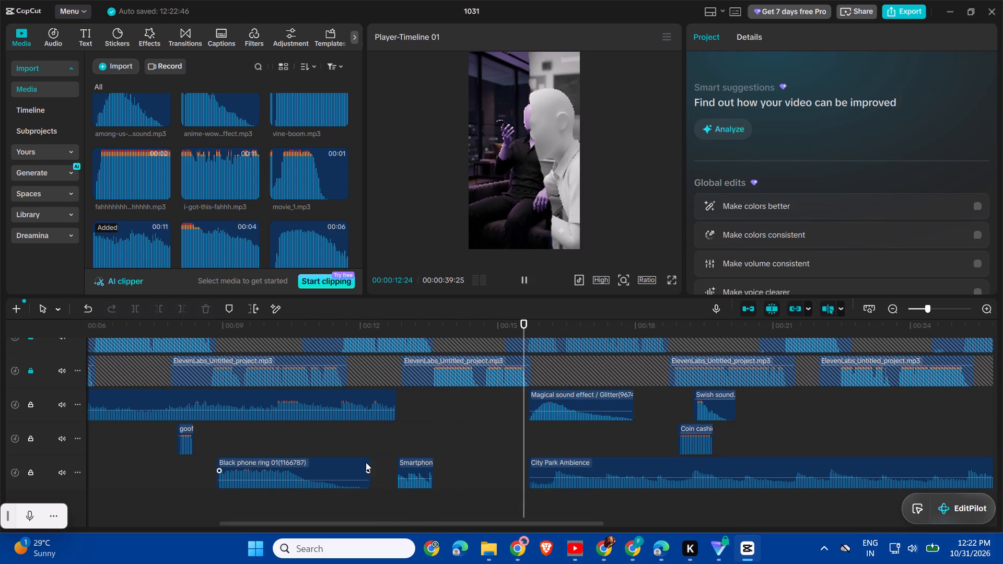
click(347, 442)
key(space)
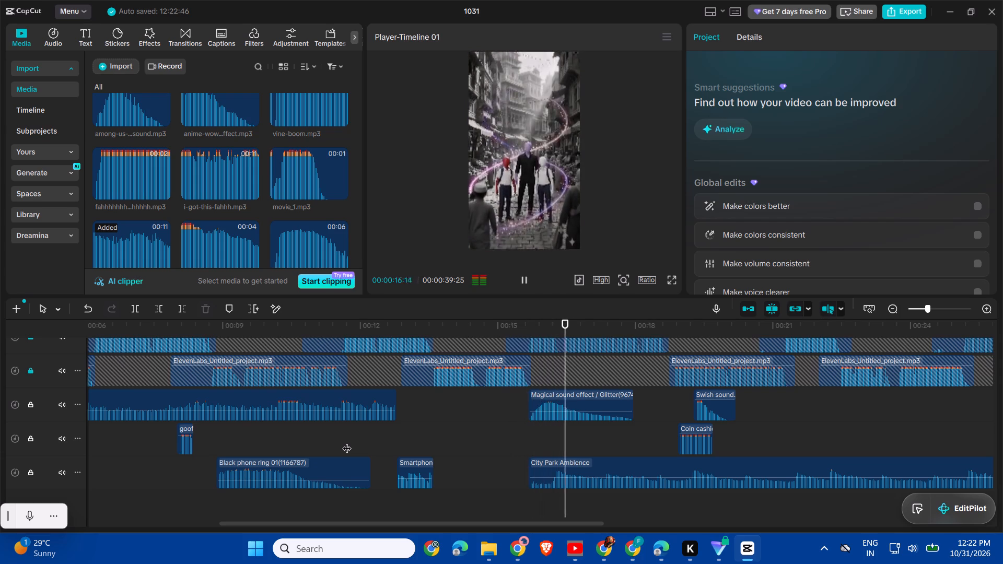
key(space)
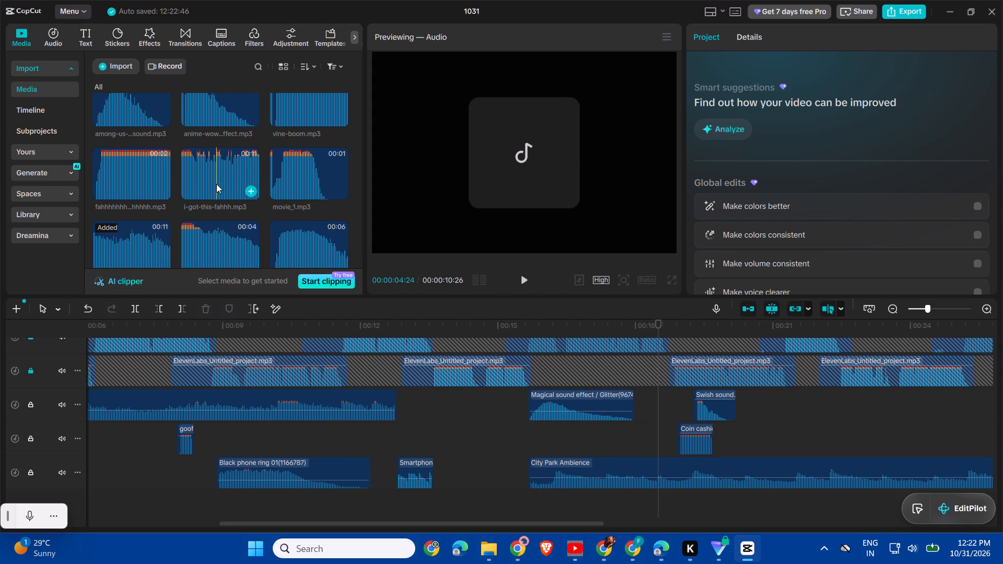
Audition anime-wow-sound-effect.mp3, place it at about 00:00:15:14 just before the Magical sound effect clip, and play the following scenes.
scroll(207, 183, up, 1)
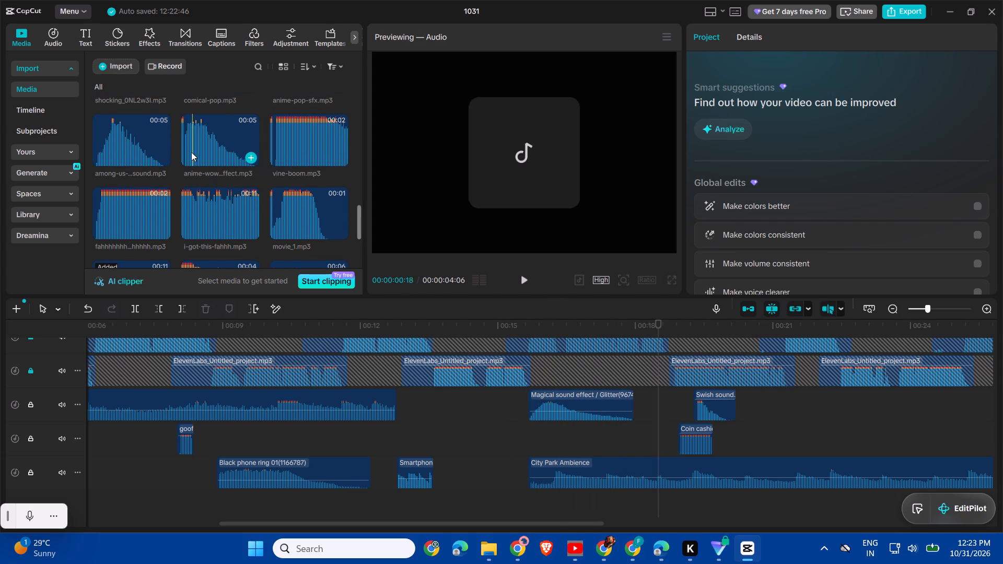
key(space)
key(space)
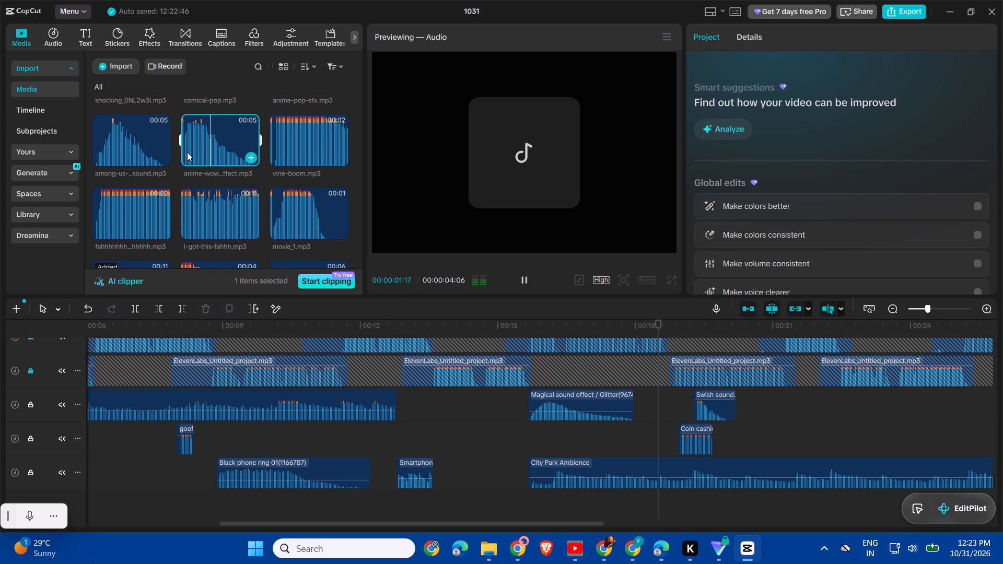
drag(191, 149, 557, 429)
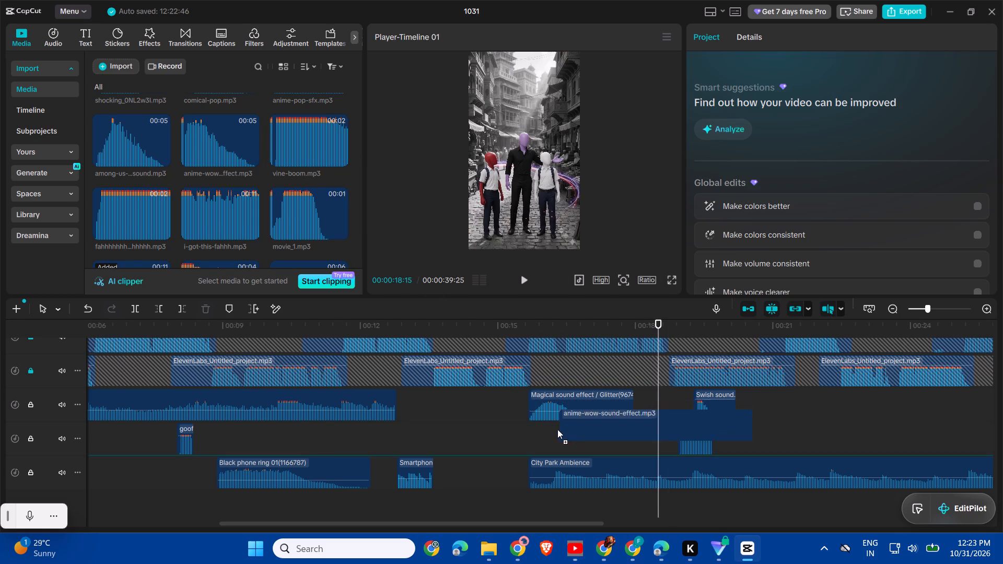
drag(557, 429, 521, 434)
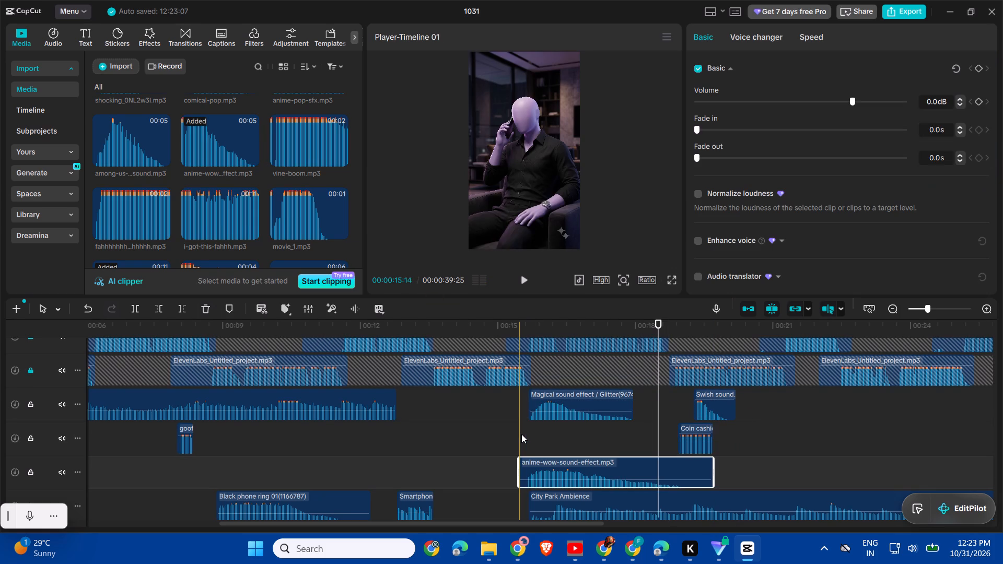
click(533, 462)
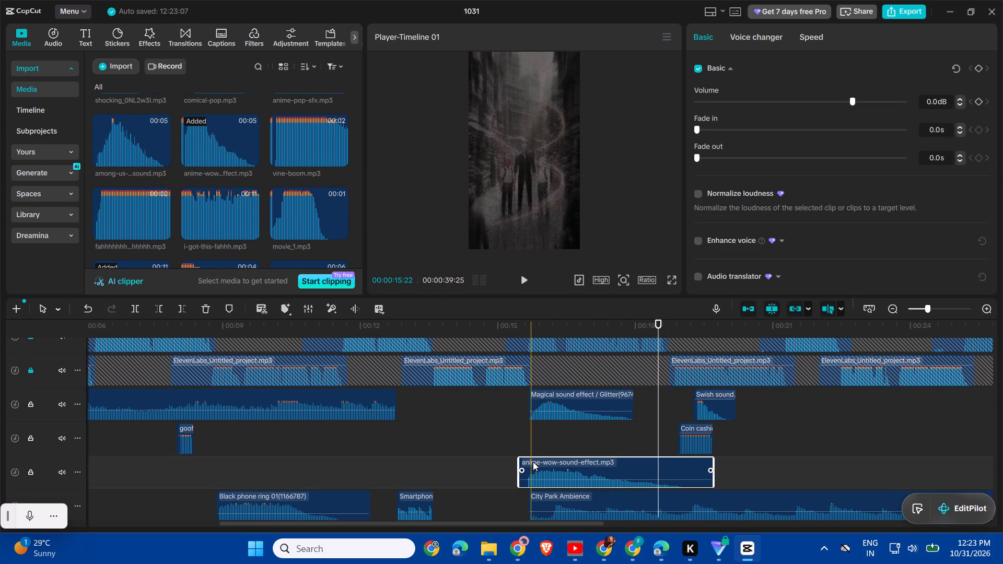
key(space)
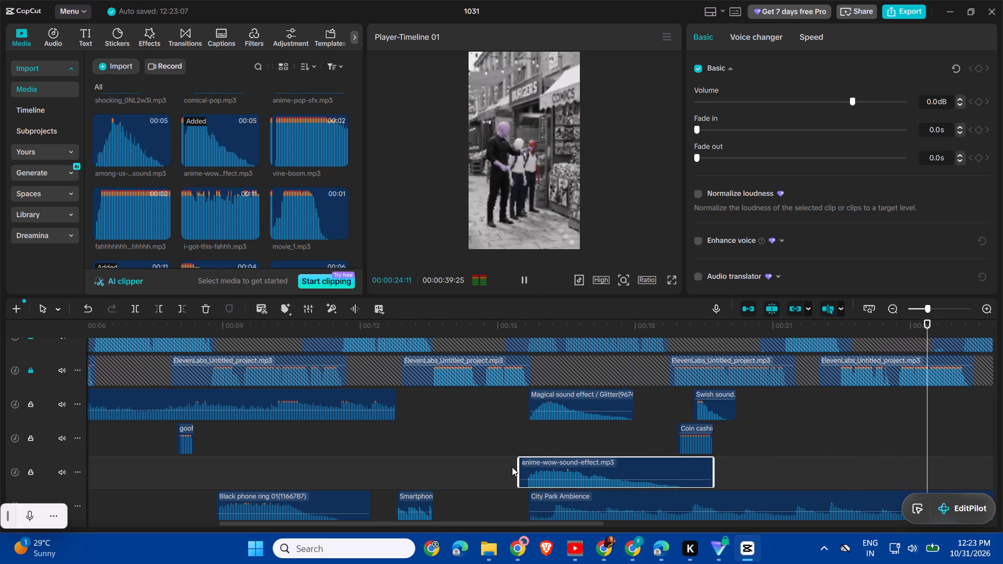
key(space)
Replay the street market scene and audition movie_1.mp3 and i-got-this-fahhh.mp3 as candidate sounds.
scroll(711, 460, left, 1)
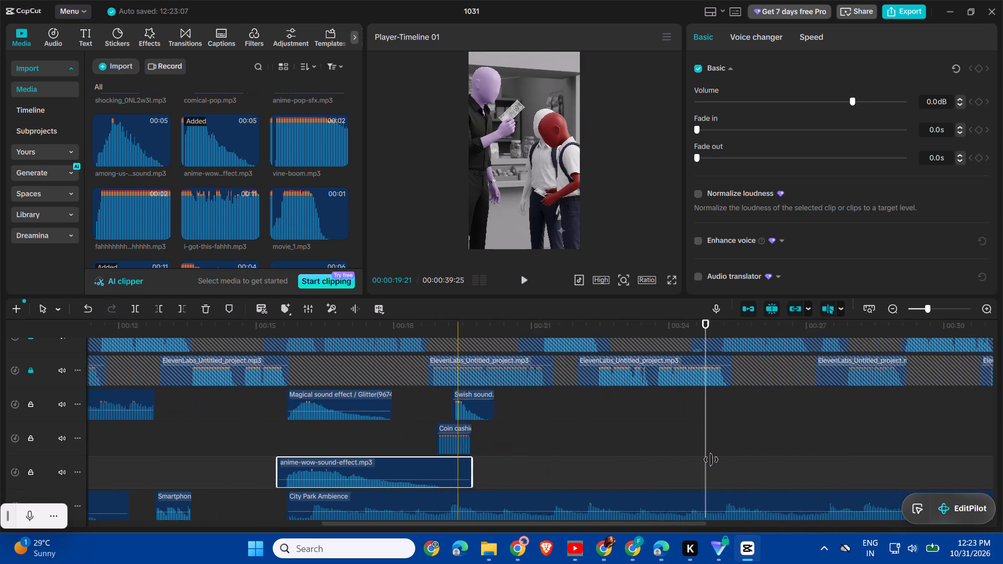
scroll(711, 460, left, 1)
key(space)
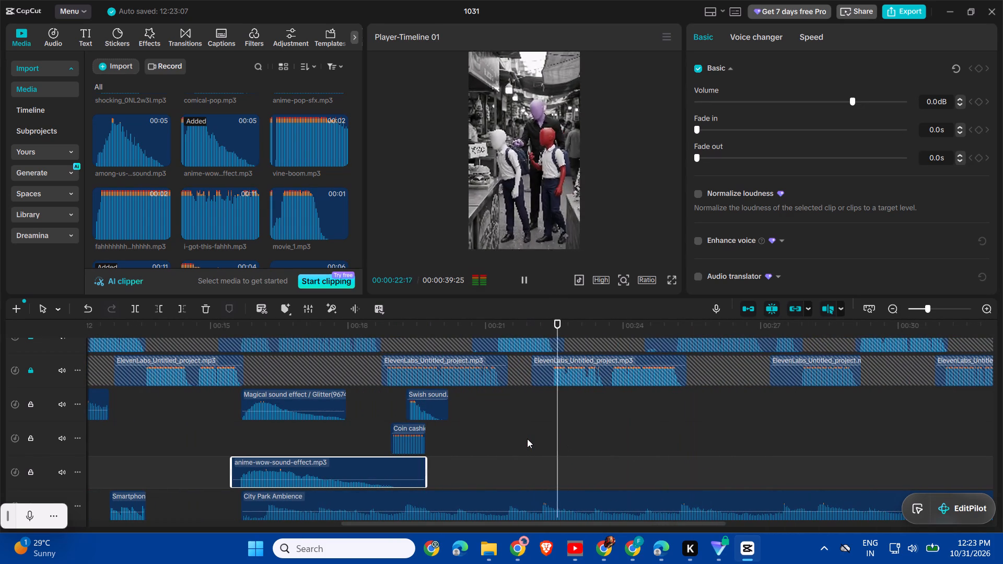
key(space)
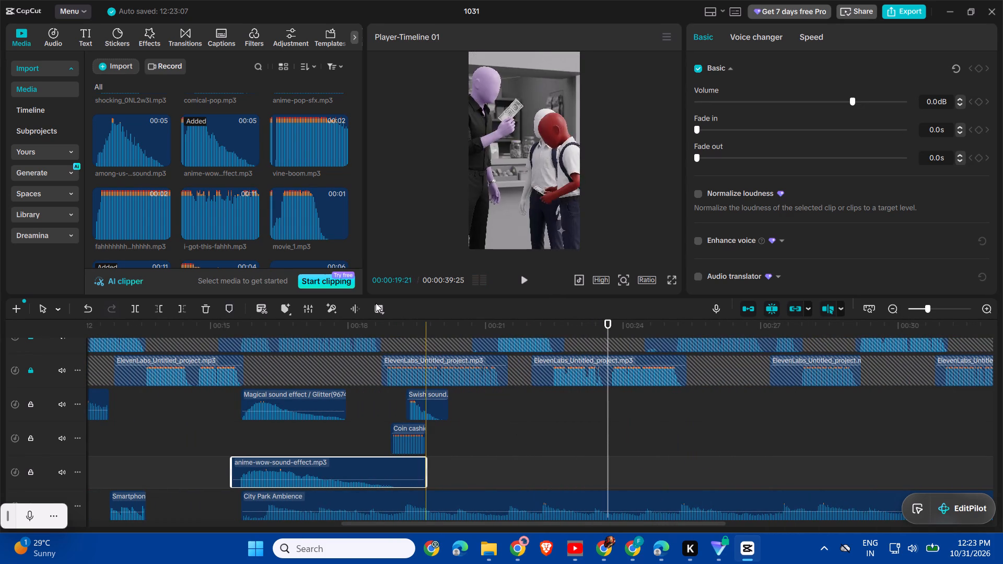
key(space)
key(space)
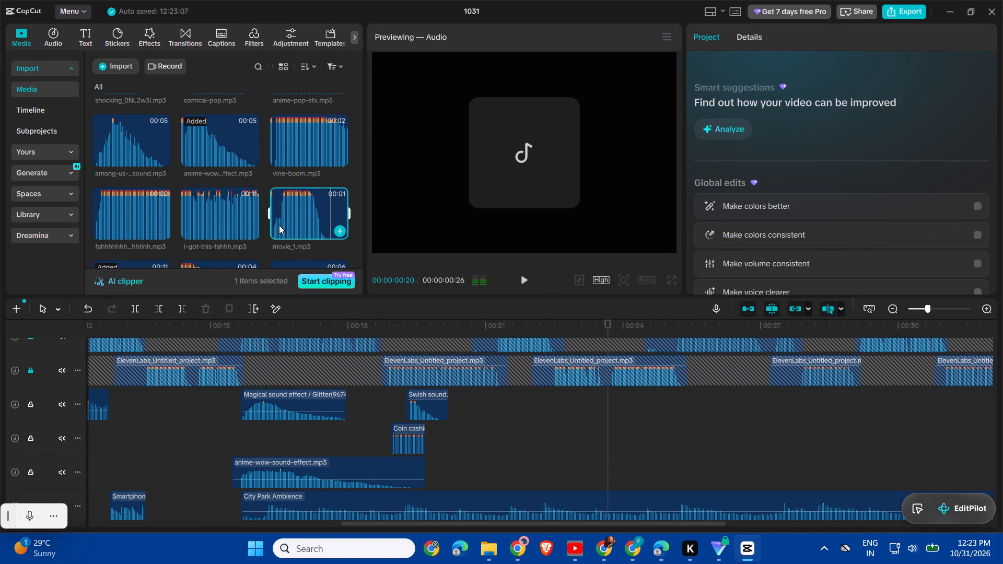
key(space)
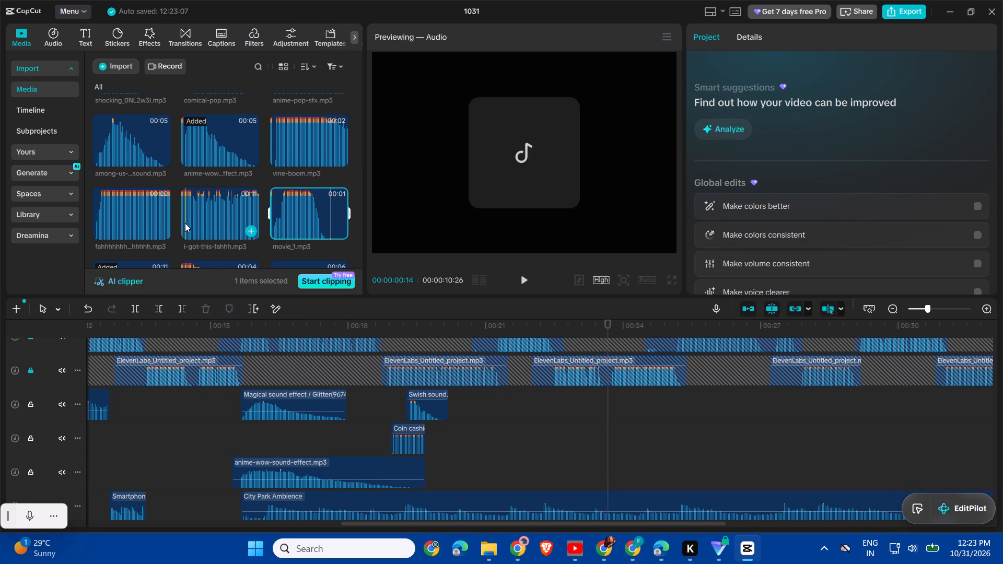
key(space)
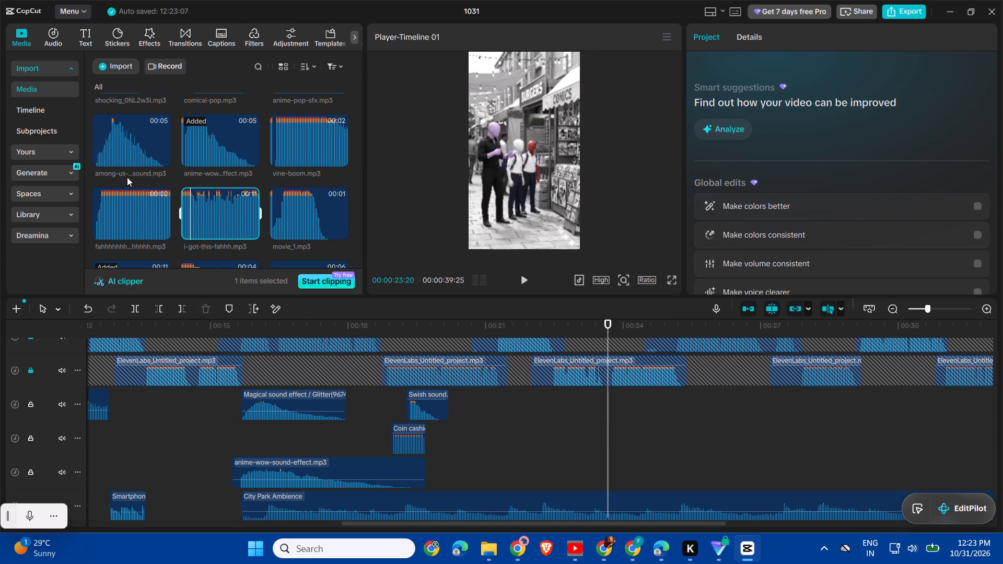
Audition the among-us-role-reveal-sound.mp3 file and place it at about 00:00:23:09 in the comic shop scene.
key(space)
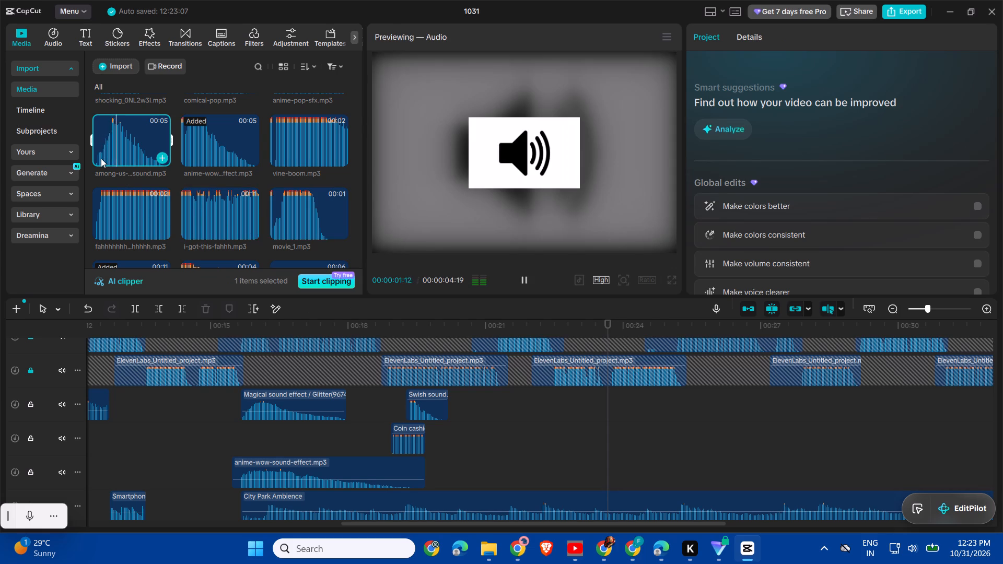
key(space)
drag(103, 148, 589, 442)
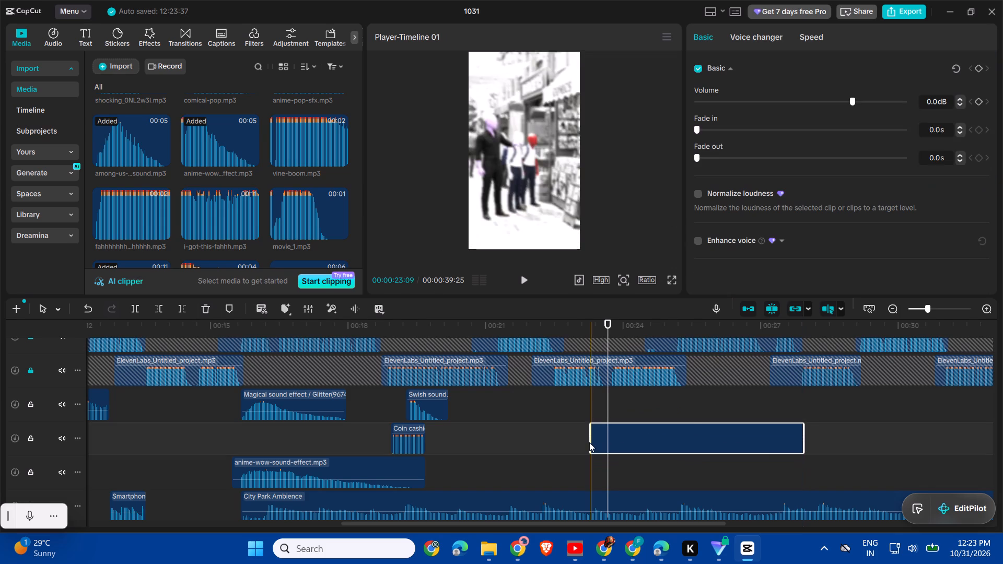
Play the comic shop scene with the among-us-role-reveal-sound.mp3 clip and raise the clip's volume to 5.2 dB.
key(space)
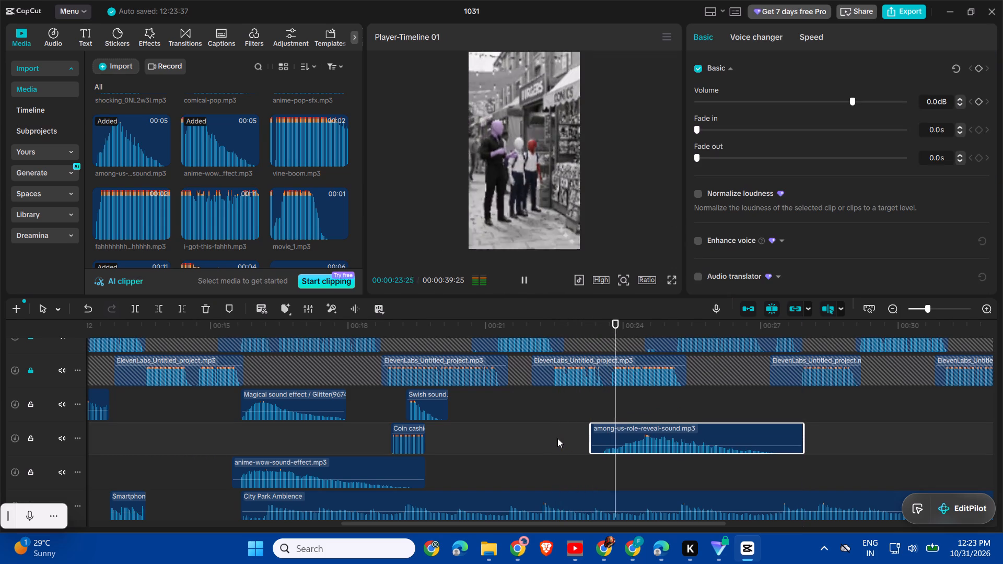
key(space)
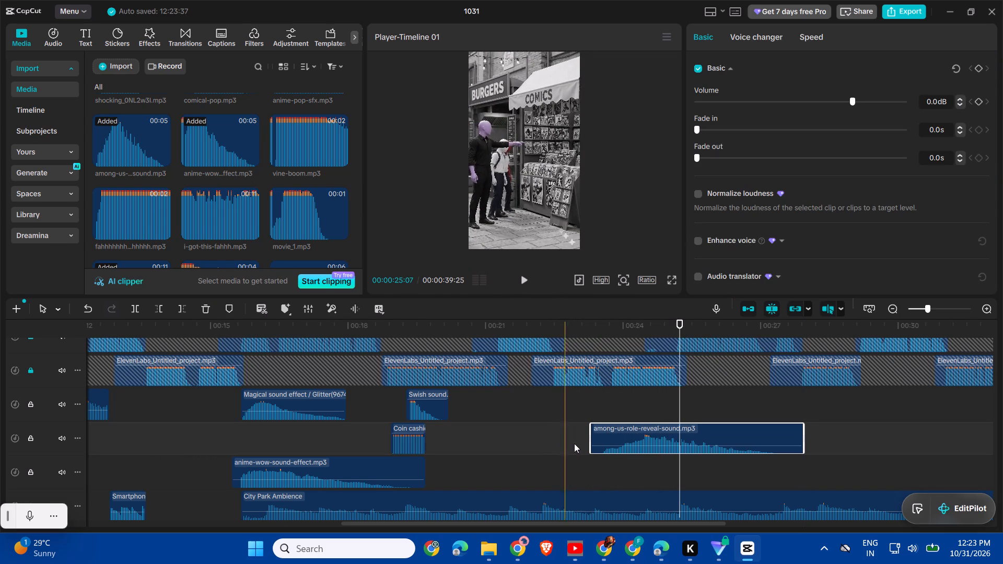
click(639, 445)
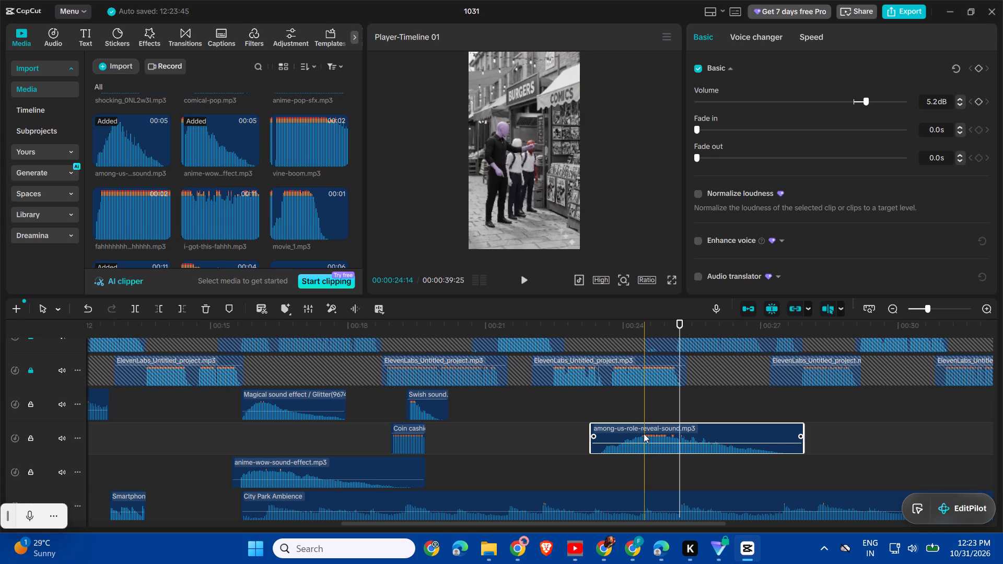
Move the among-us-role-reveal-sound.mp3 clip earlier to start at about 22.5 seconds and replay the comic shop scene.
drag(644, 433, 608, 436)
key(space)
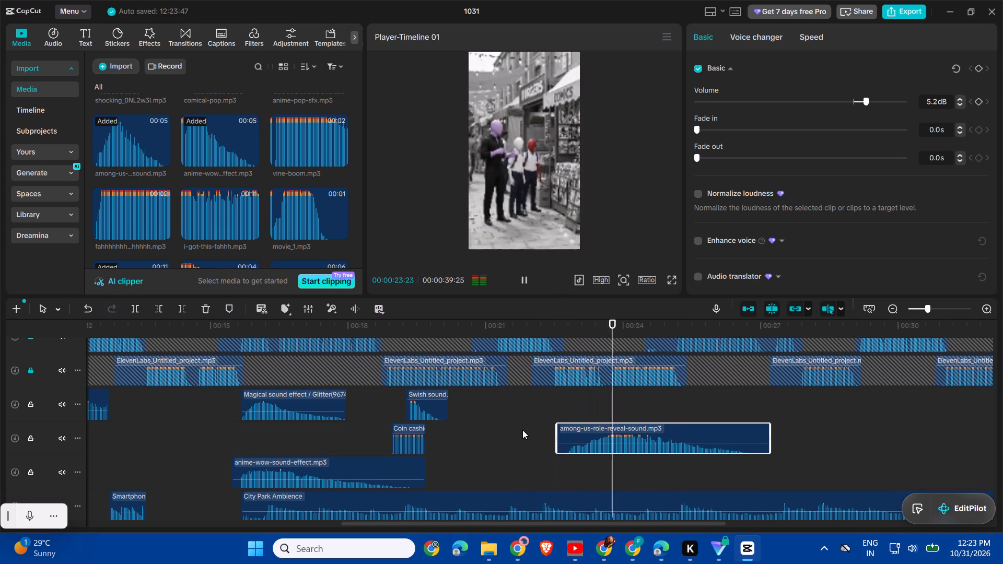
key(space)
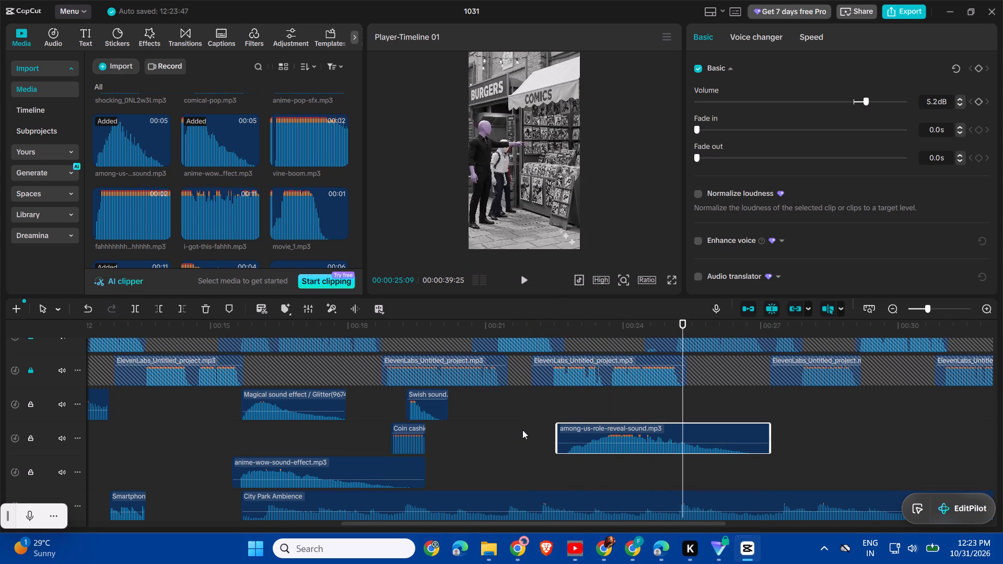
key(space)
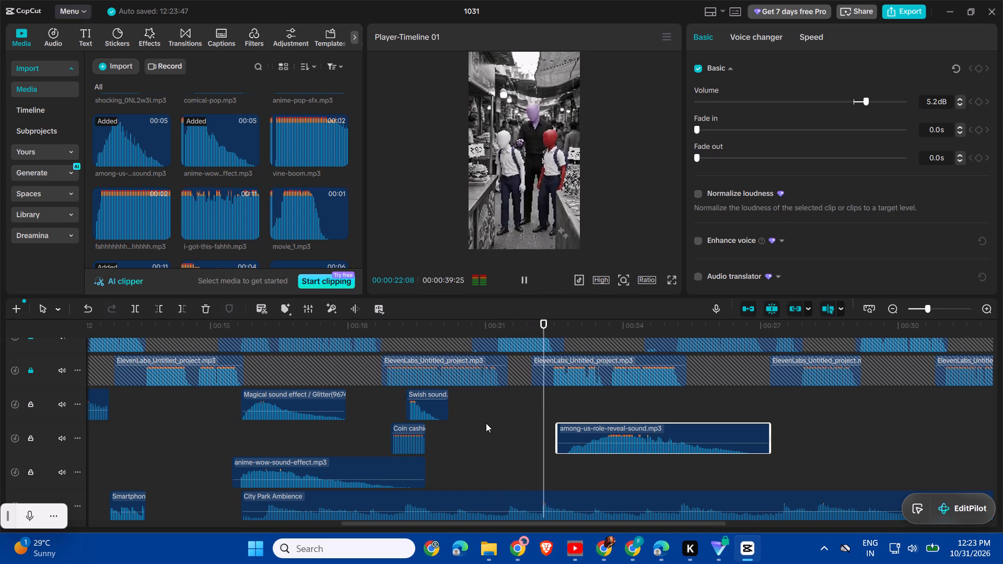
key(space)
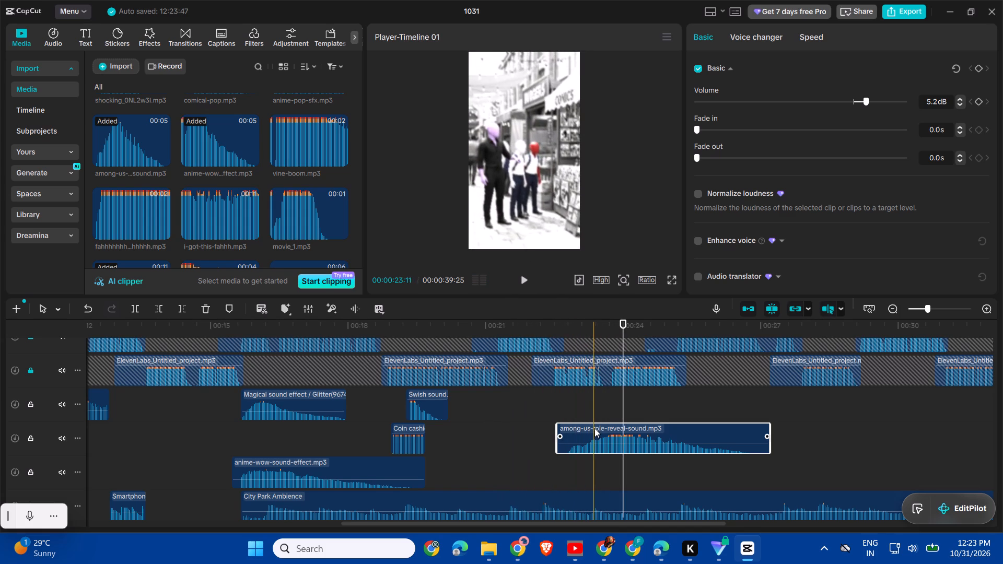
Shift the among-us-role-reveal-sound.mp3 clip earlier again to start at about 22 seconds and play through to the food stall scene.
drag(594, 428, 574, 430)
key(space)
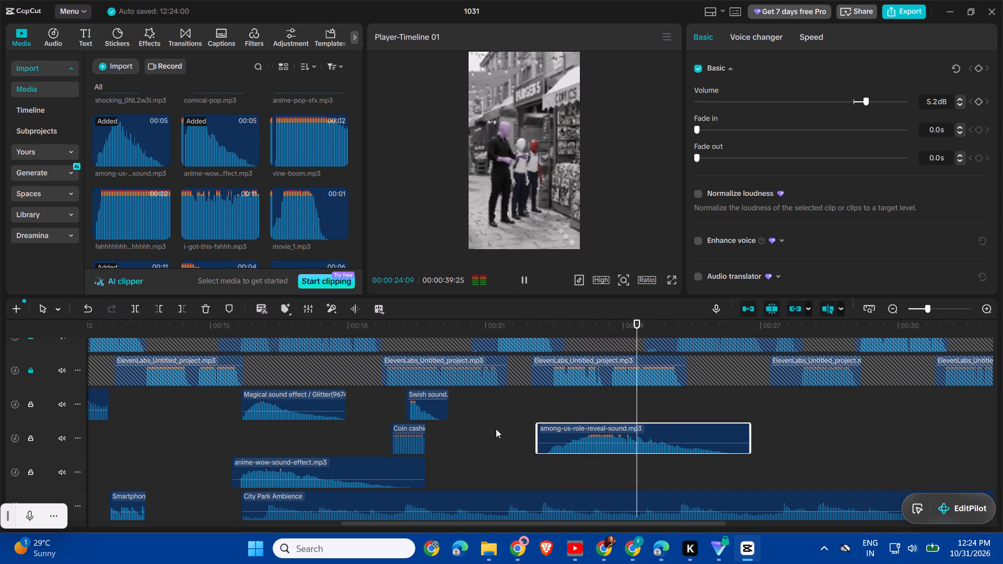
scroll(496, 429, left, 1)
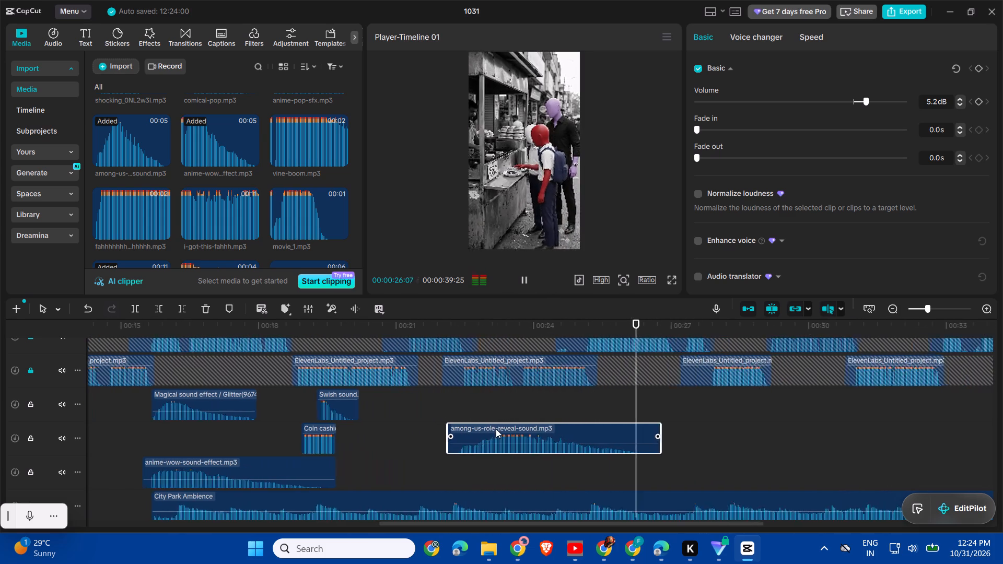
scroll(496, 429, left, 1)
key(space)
Move the among-us-role-reveal-sound.mp3 clip to start at about 26 seconds in the food stall scene and play it.
drag(472, 429, 479, 429)
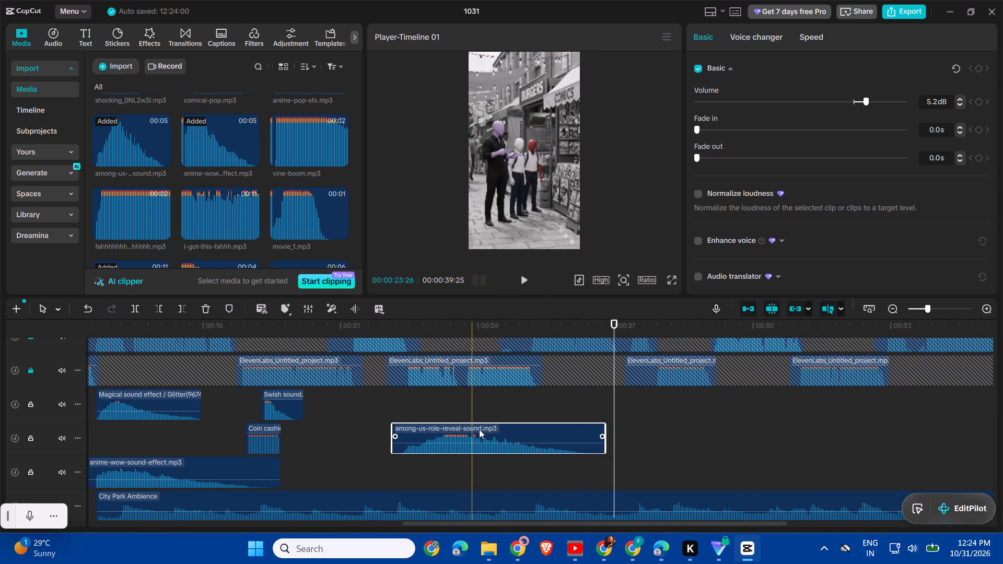
drag(479, 429, 648, 425)
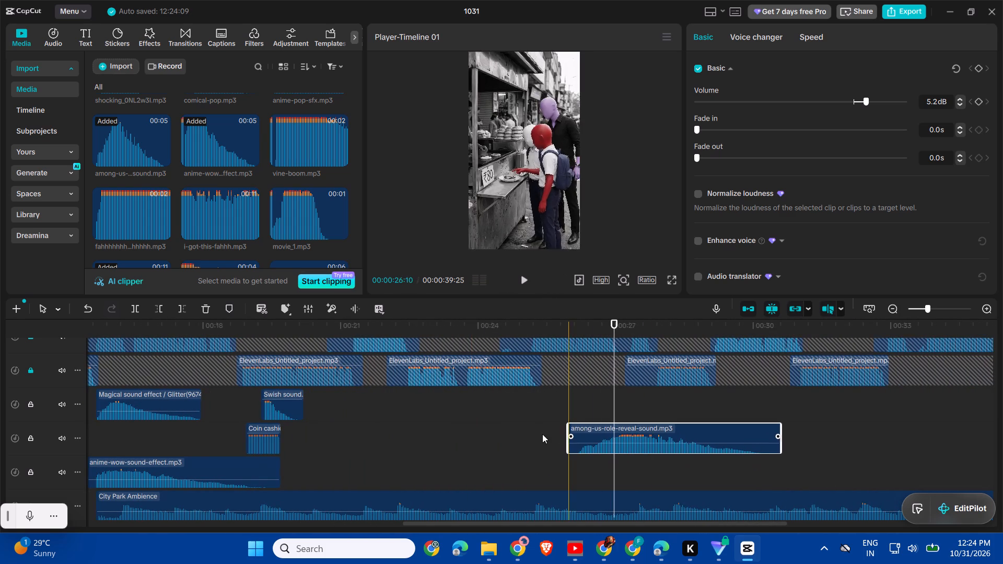
key(space)
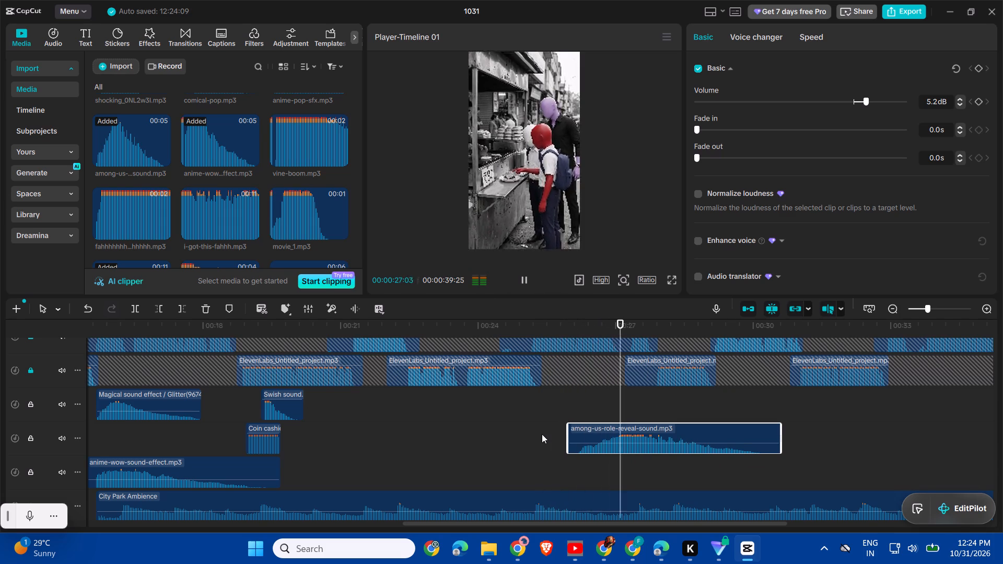
Play to the end of the among-us-role-reveal-sound.mp3 clip and trim its end back to about 29.5 seconds.
scroll(542, 434, left, 1)
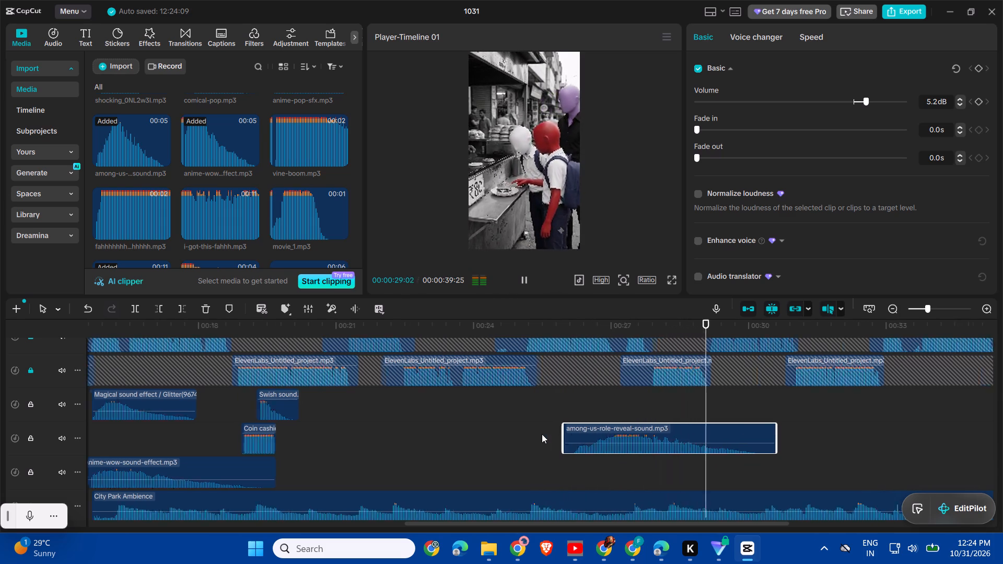
scroll(542, 434, left, 2)
key(space)
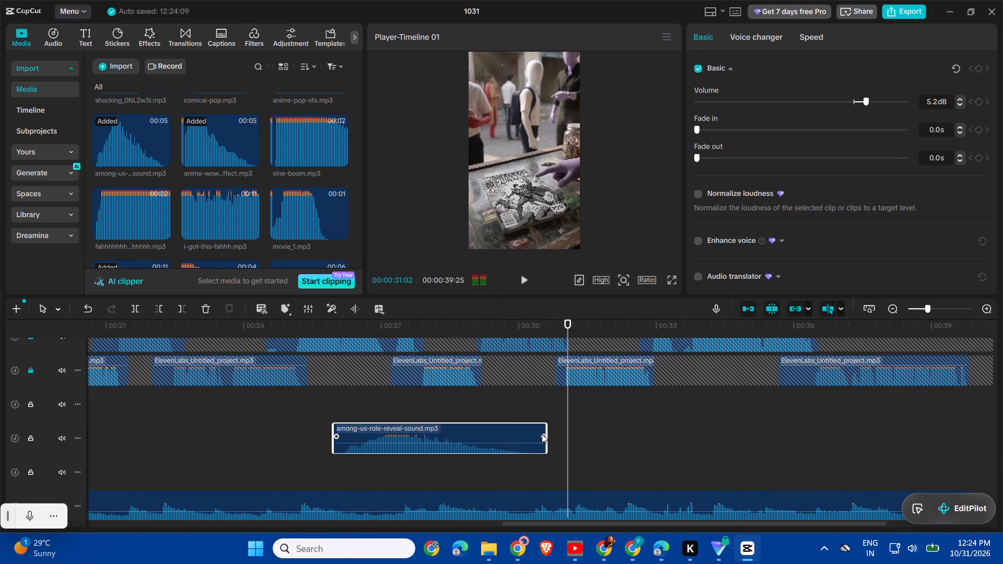
drag(546, 446, 516, 457)
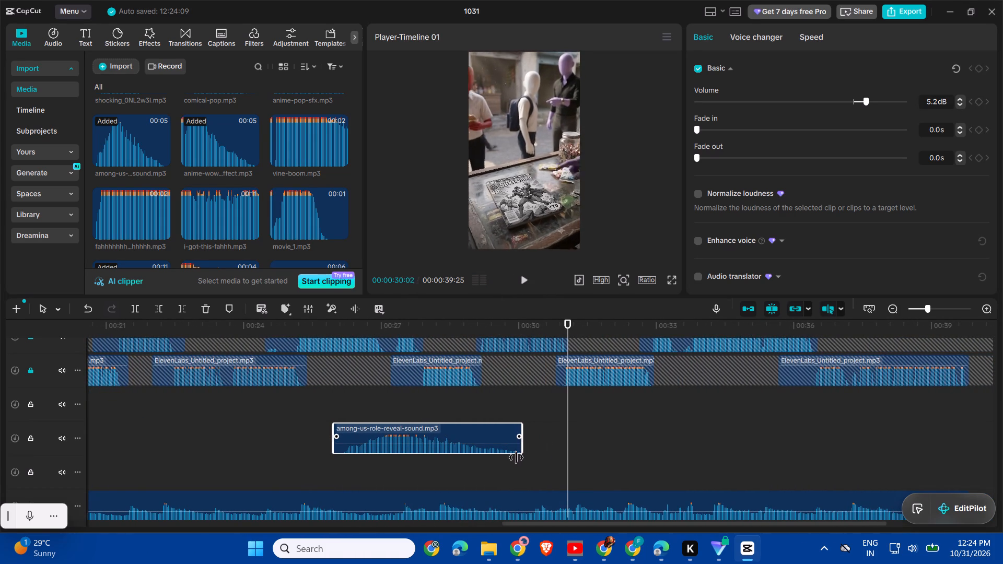
drag(516, 457, 496, 466)
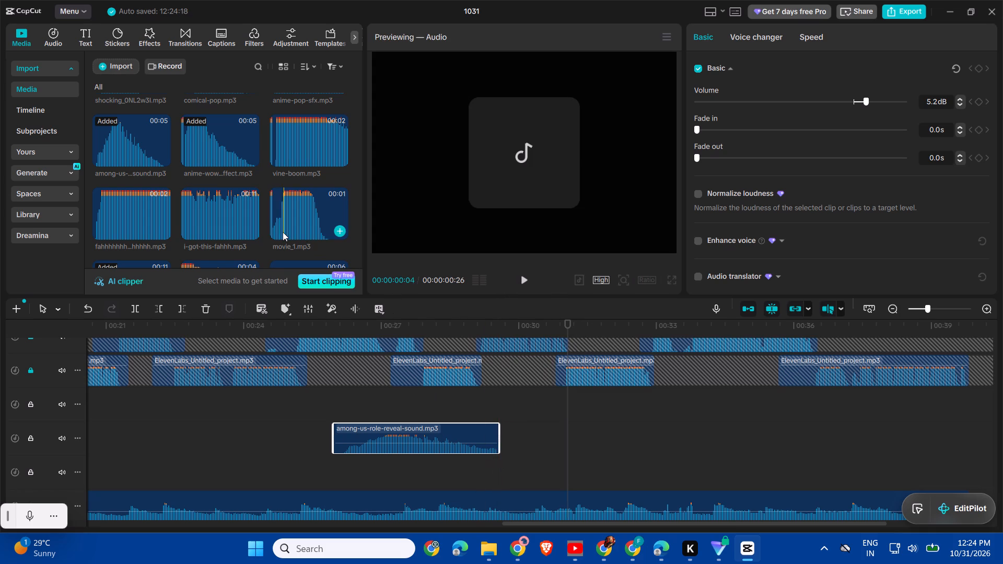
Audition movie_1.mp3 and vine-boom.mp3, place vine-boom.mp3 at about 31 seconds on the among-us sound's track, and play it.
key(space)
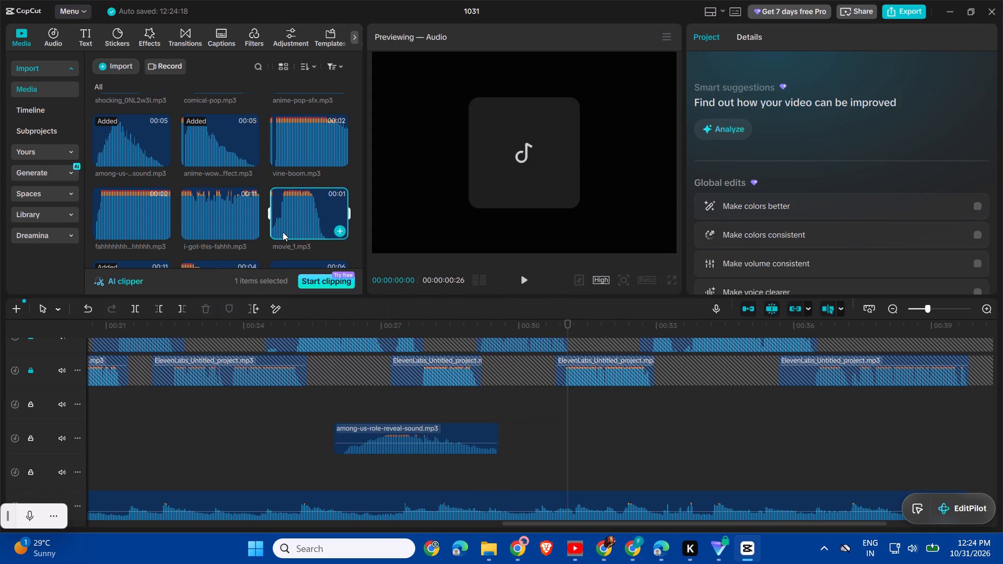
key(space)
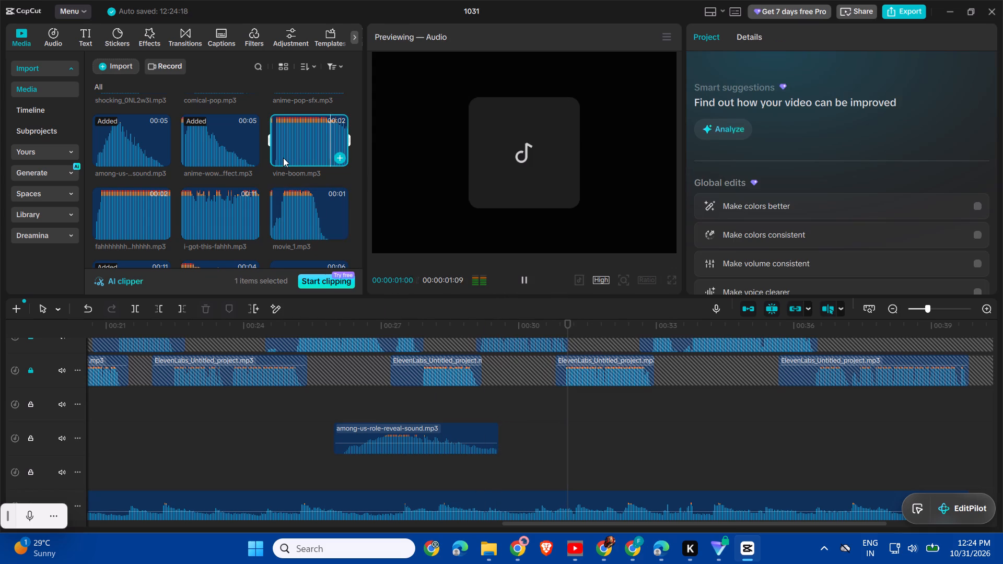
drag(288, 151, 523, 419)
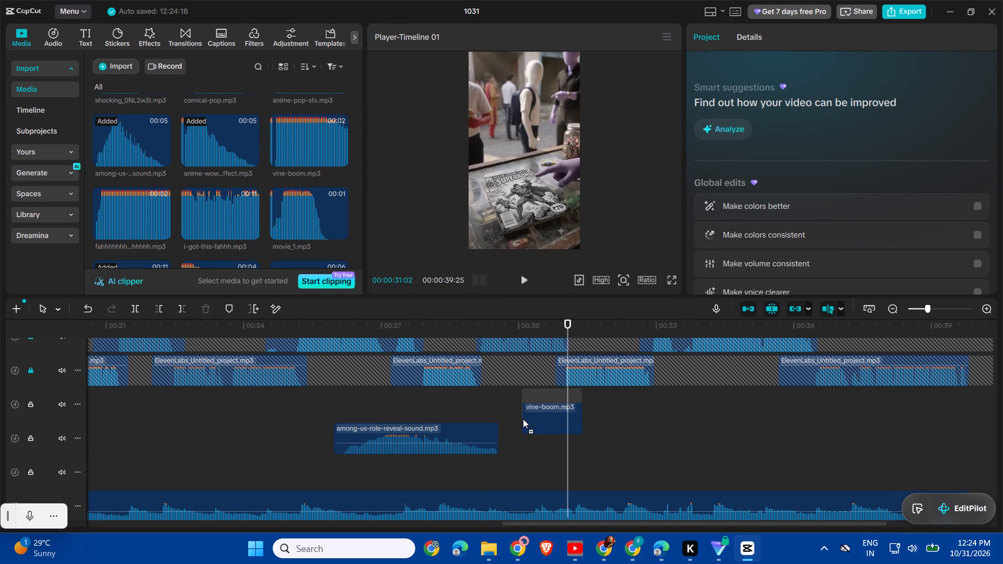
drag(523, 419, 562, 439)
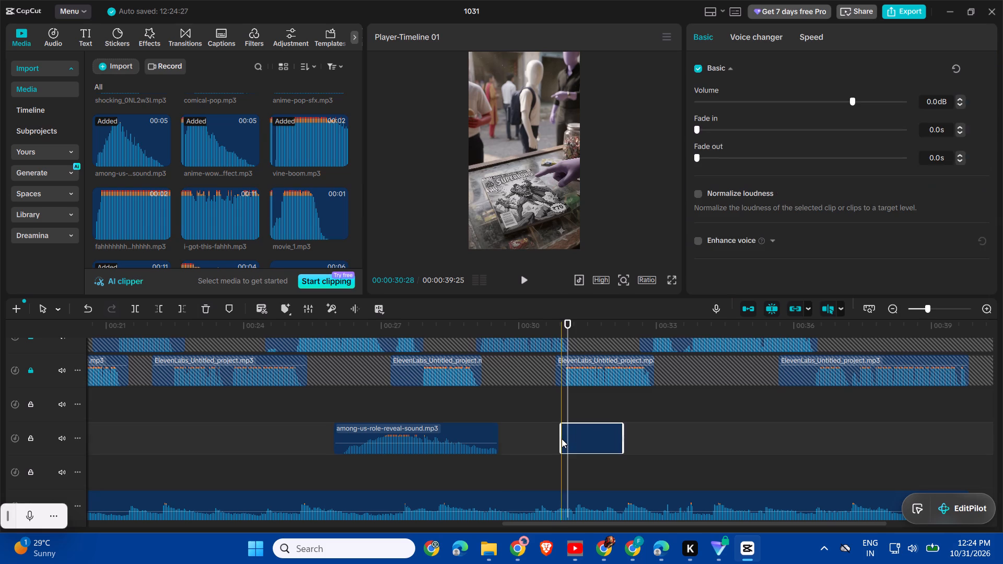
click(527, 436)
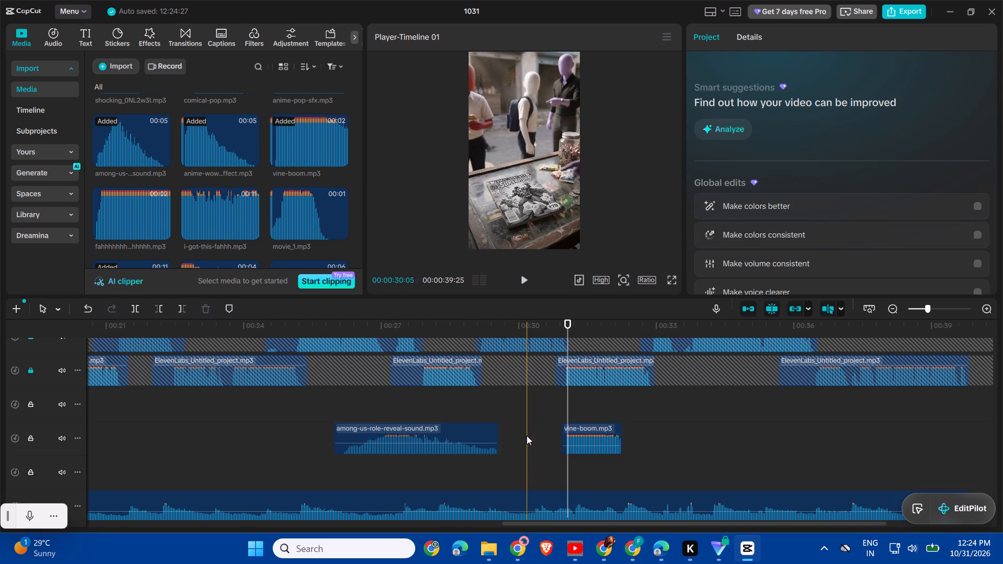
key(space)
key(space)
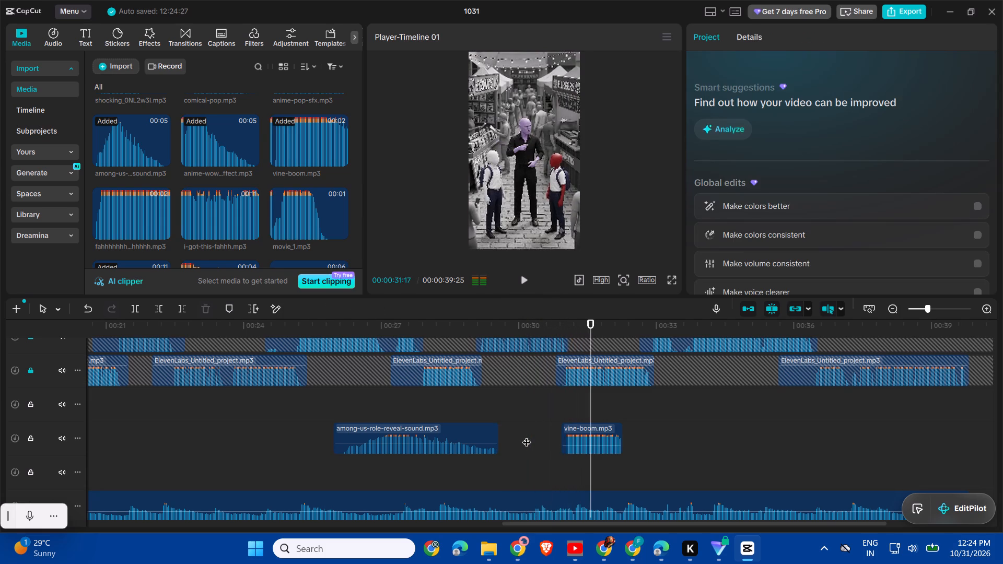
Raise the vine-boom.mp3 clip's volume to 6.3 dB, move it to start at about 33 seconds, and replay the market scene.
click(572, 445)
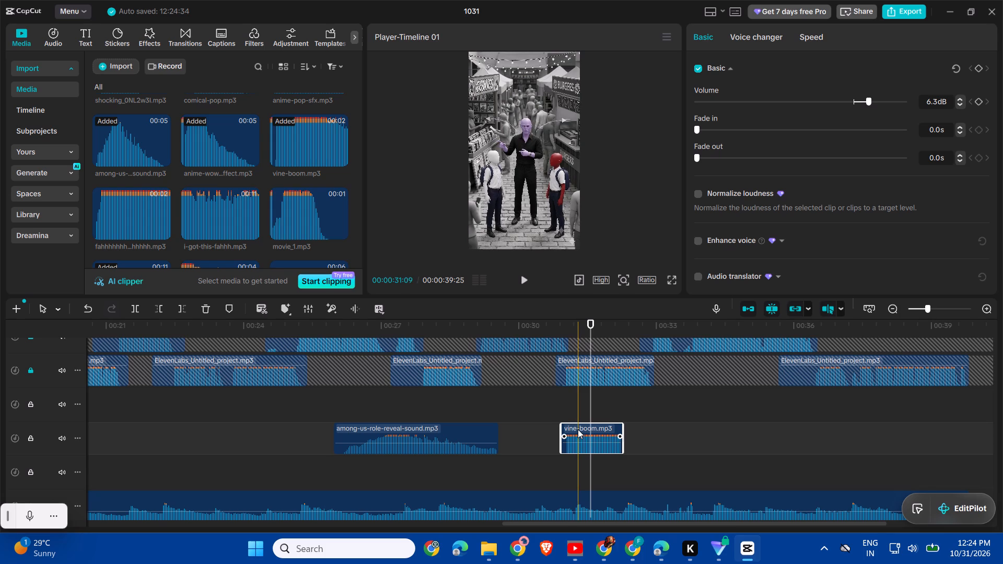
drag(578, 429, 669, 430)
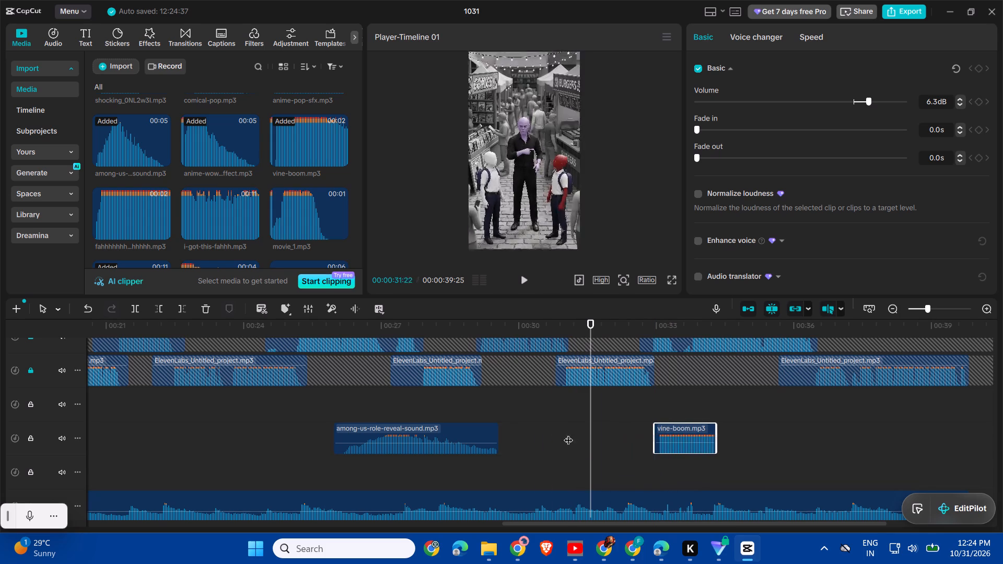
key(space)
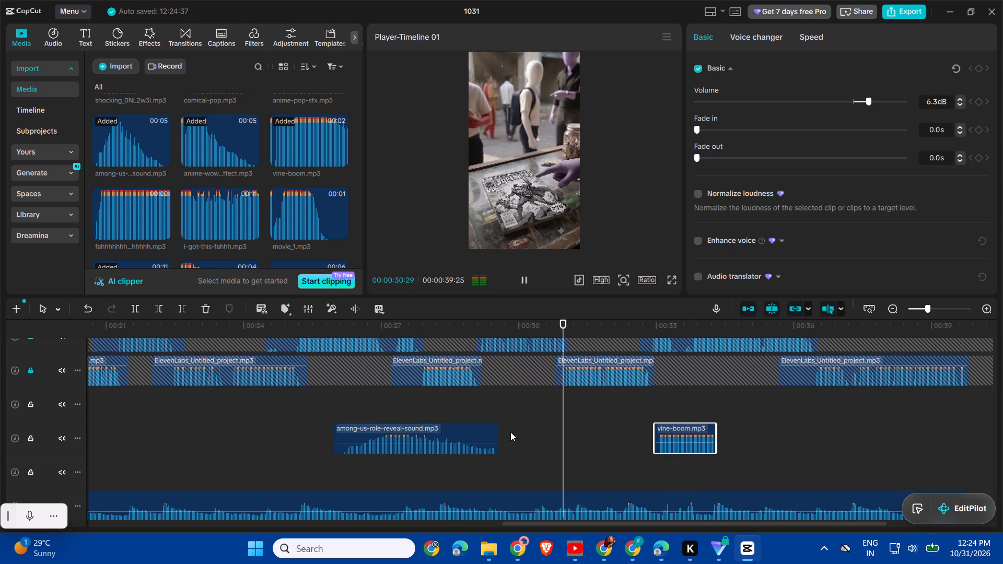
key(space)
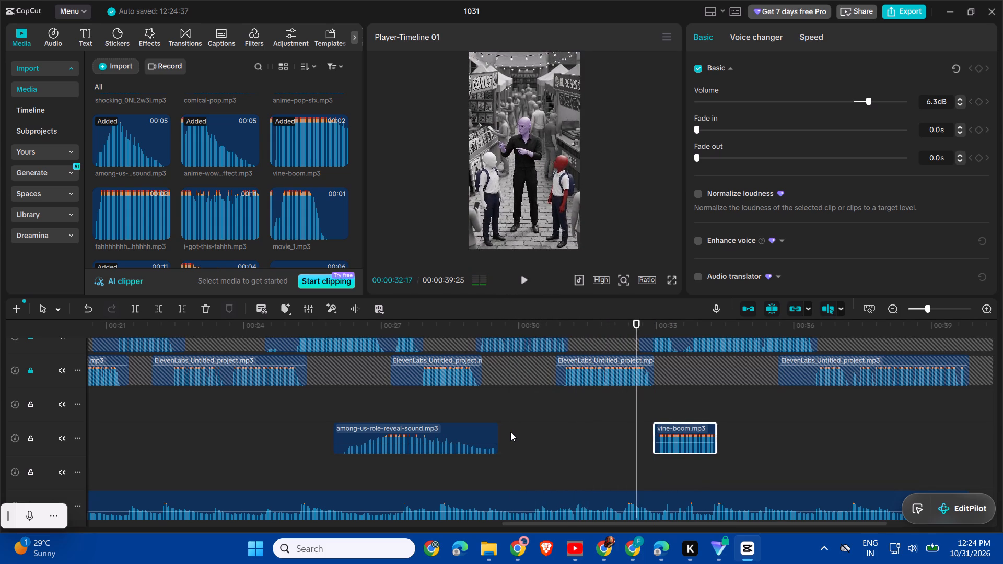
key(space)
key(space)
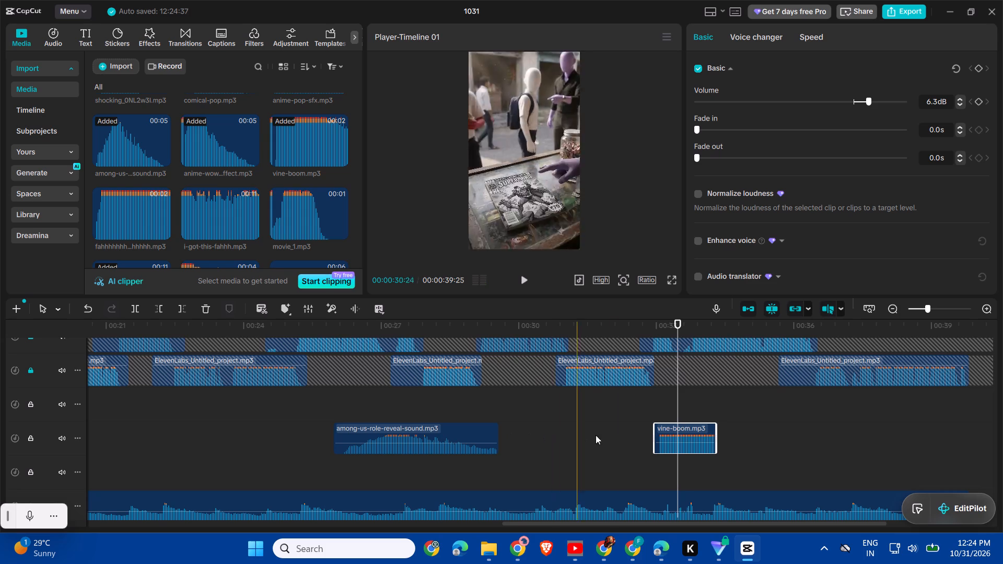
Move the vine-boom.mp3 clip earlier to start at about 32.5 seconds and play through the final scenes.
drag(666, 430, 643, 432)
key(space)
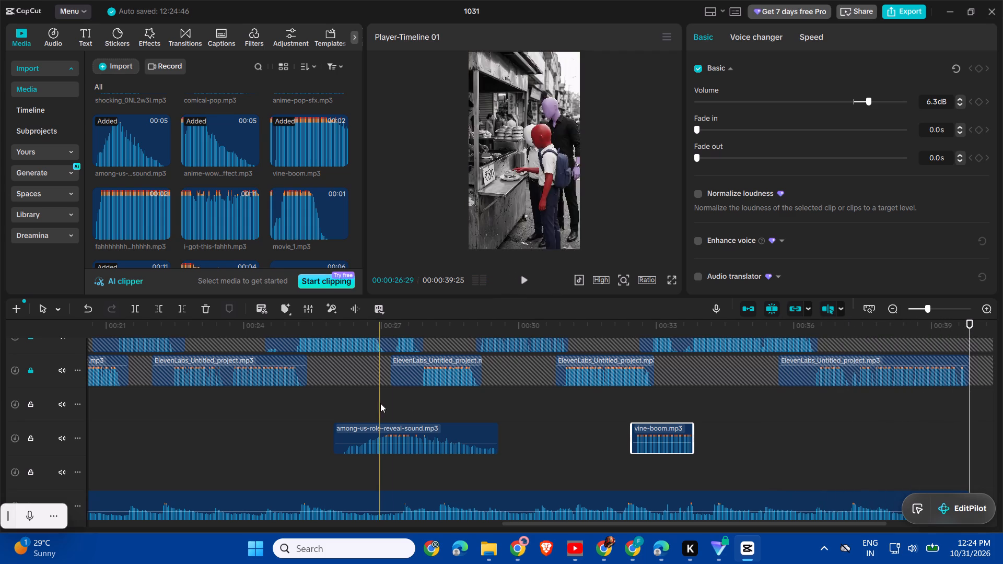
Audition anime-pop-sfx.mp3 and replay the timeline from about 30 seconds to the GOT IT? scene with the vine-boom.mp3 clip.
scroll(315, 208, up, 1)
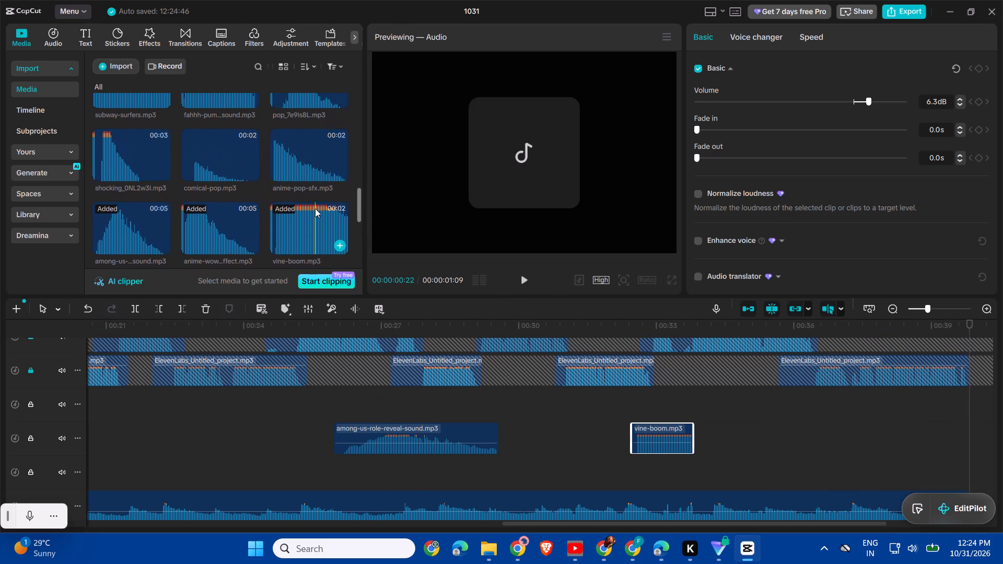
scroll(315, 208, up, 1)
key(space)
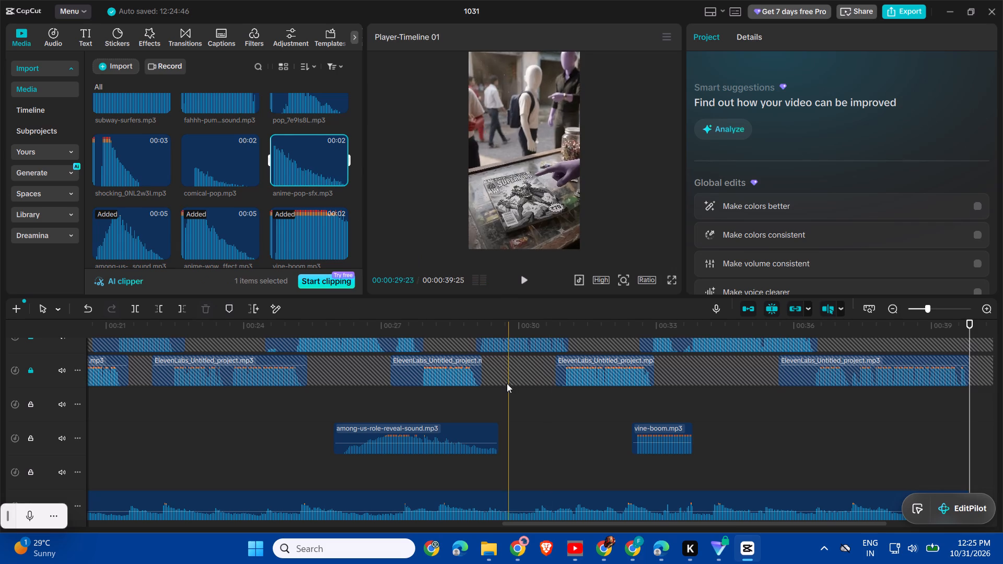
key(space)
key(space)
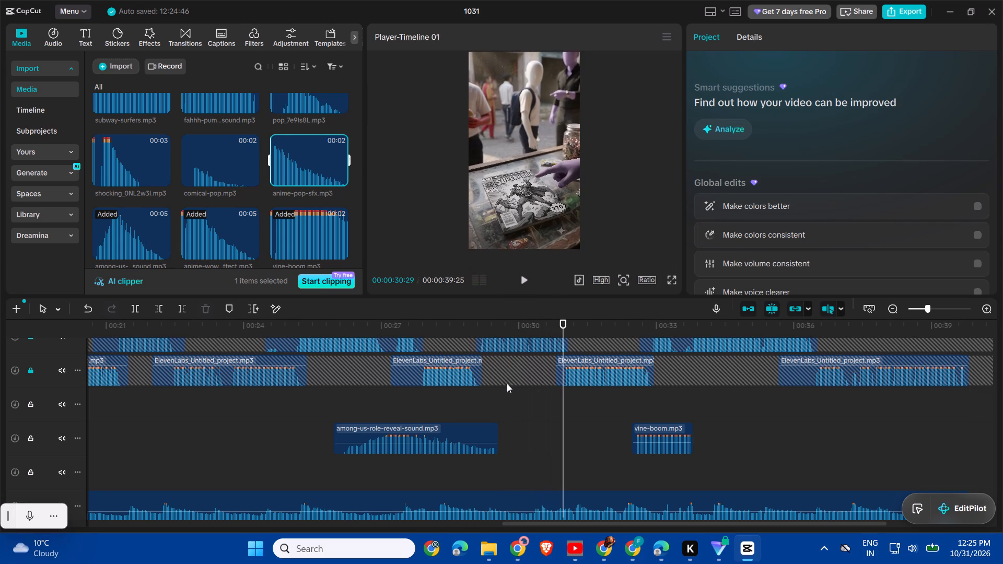
key(space)
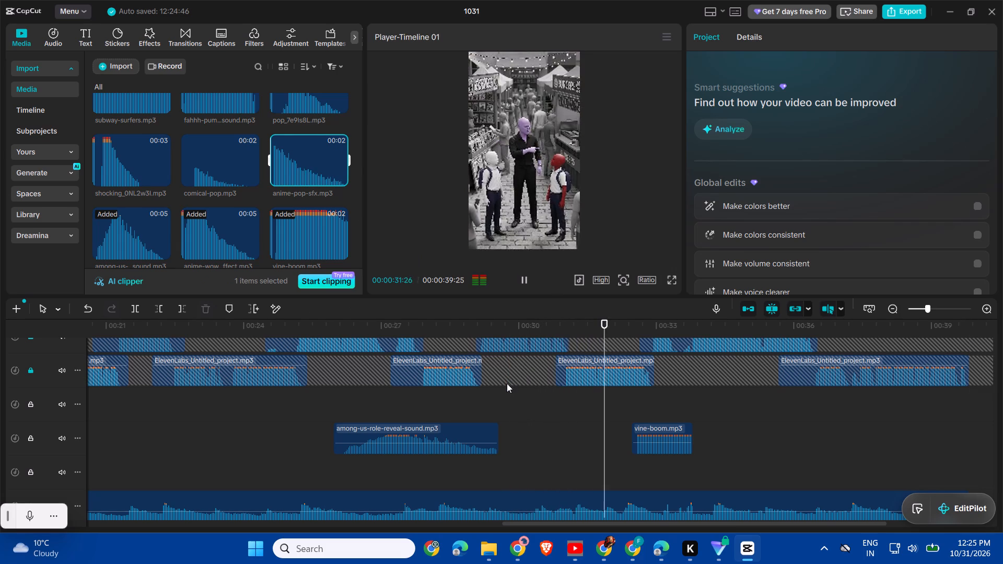
key(space)
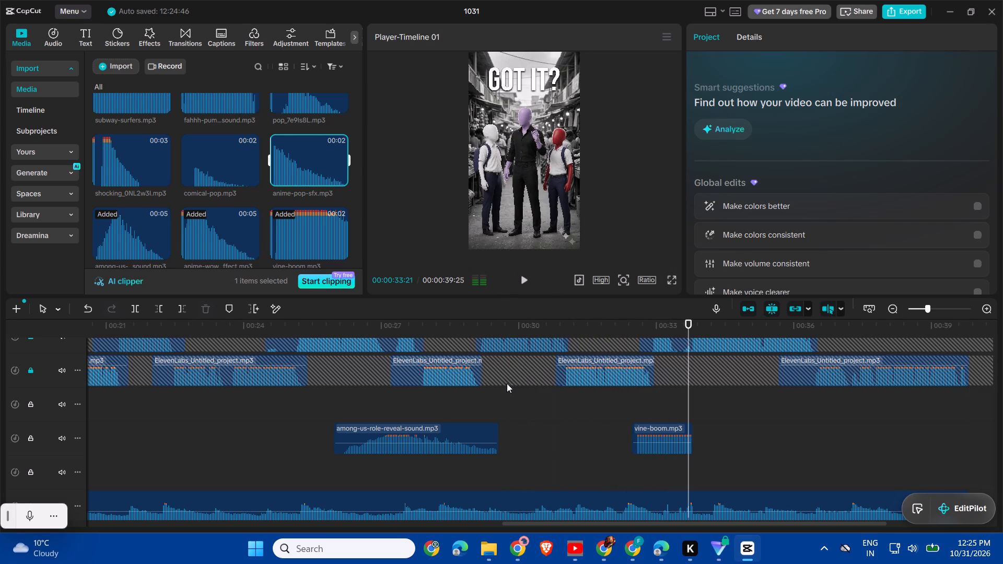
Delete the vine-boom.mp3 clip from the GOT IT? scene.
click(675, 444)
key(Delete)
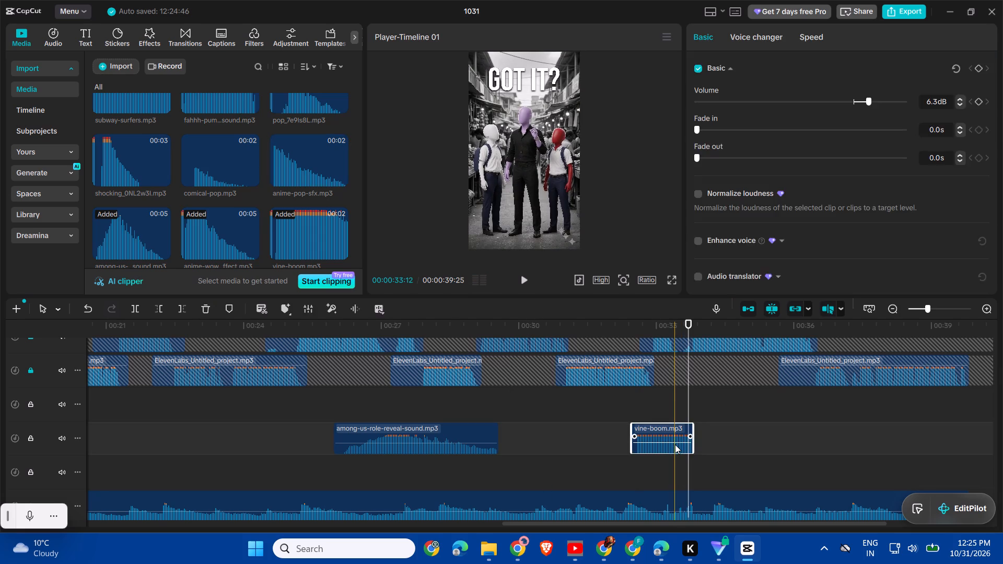
Audition the imported meme sounds for the GOT IT? scene, including the pop, nani, comical-pop, spongebob-fail and chicken clips.
scroll(289, 208, up, 1)
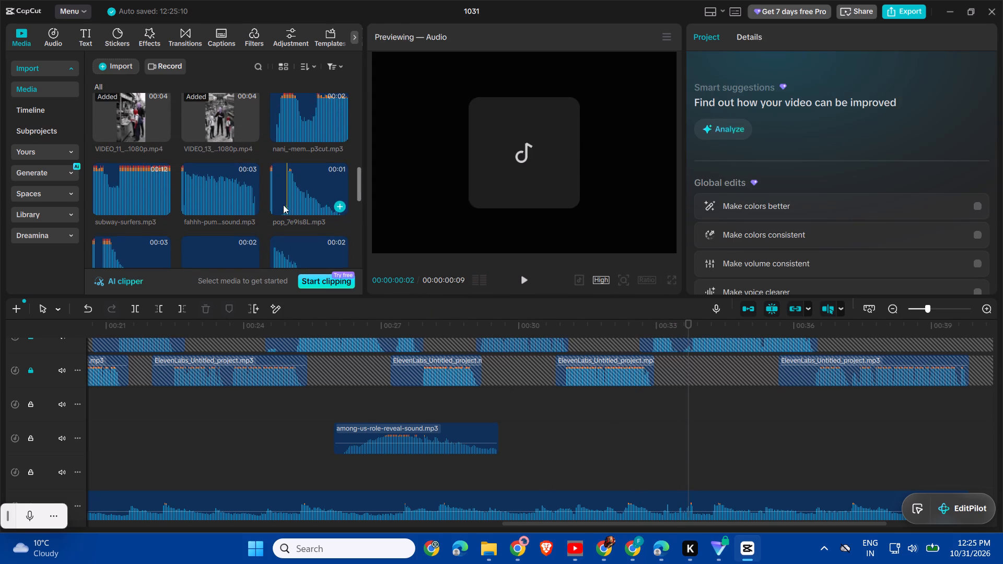
key(space)
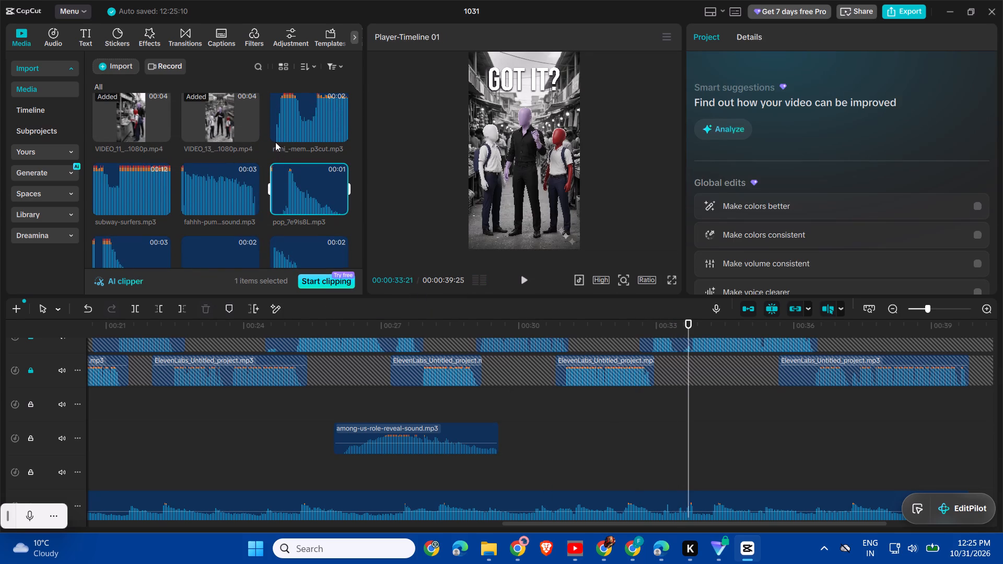
key(space)
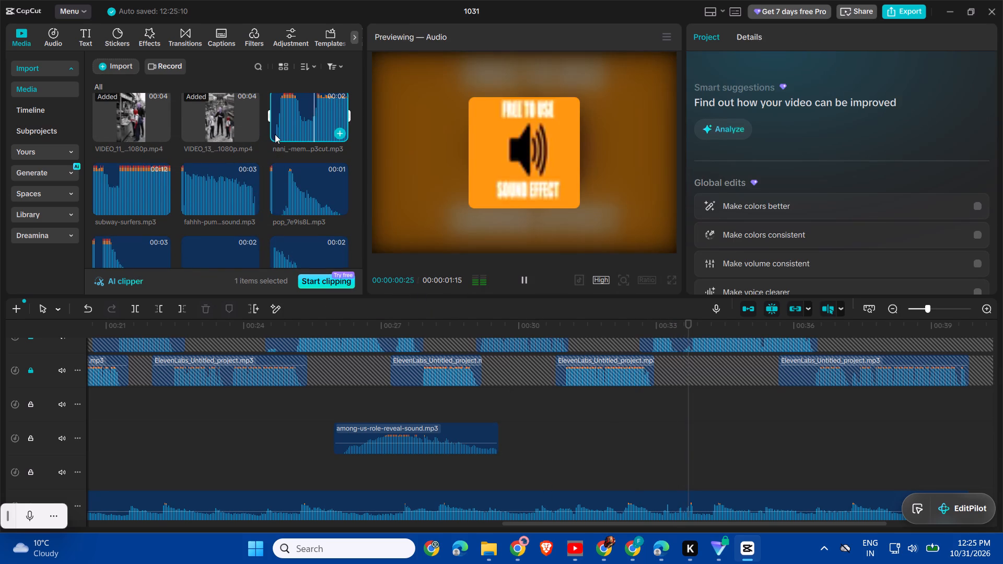
scroll(272, 192, down, 1)
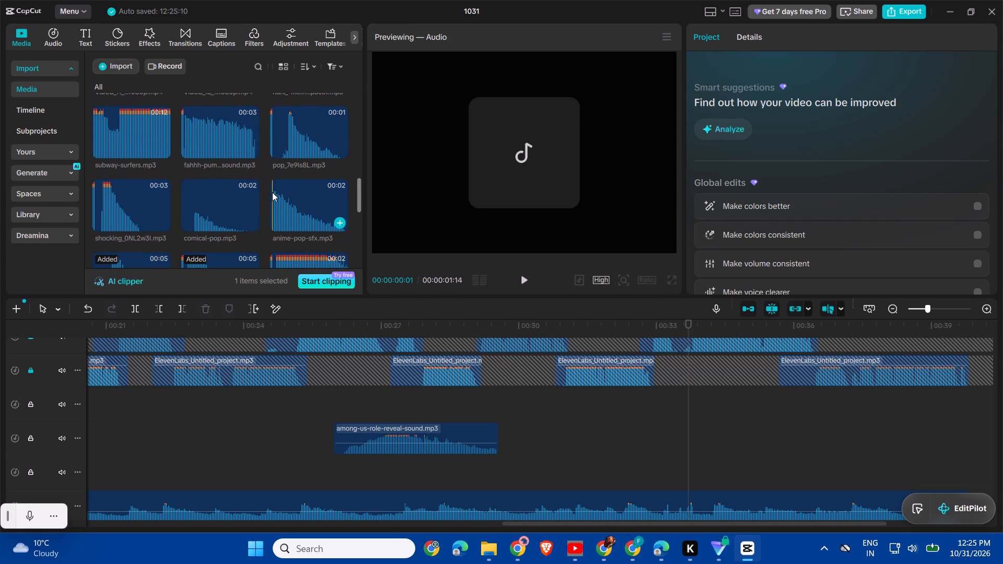
key(space)
scroll(191, 213, down, 1)
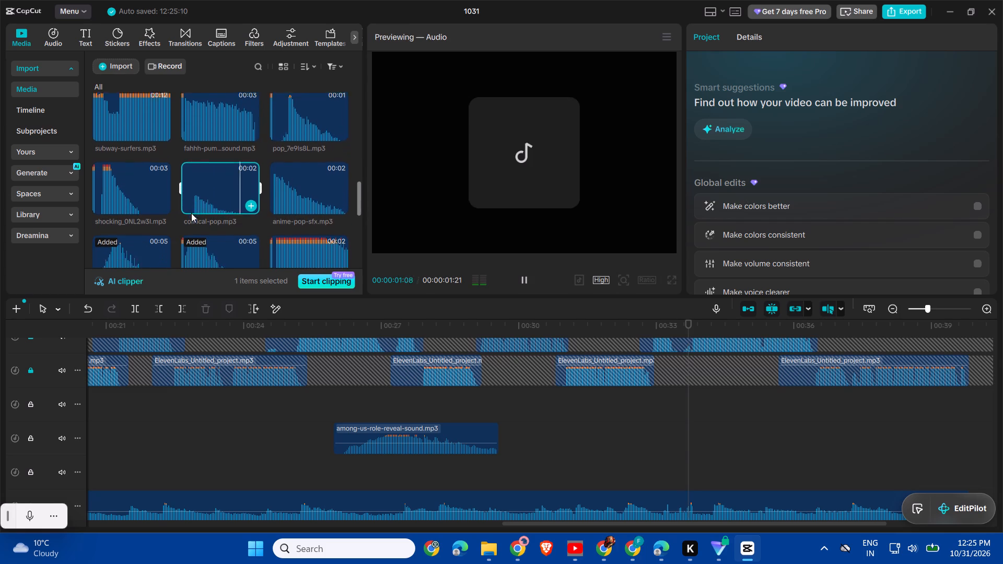
scroll(191, 213, down, 1)
scroll(277, 181, down, 1)
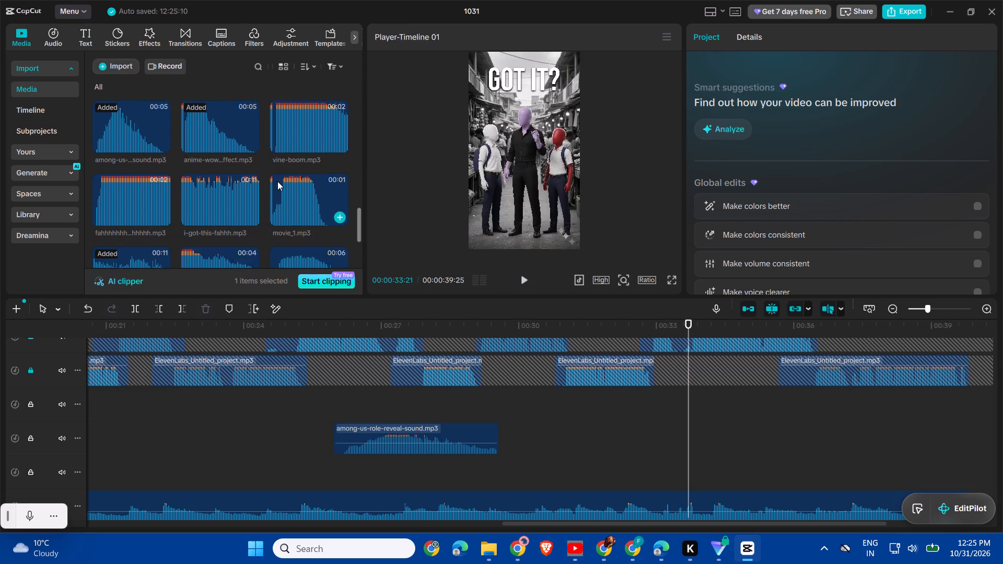
scroll(277, 181, down, 1)
scroll(188, 196, down, 1)
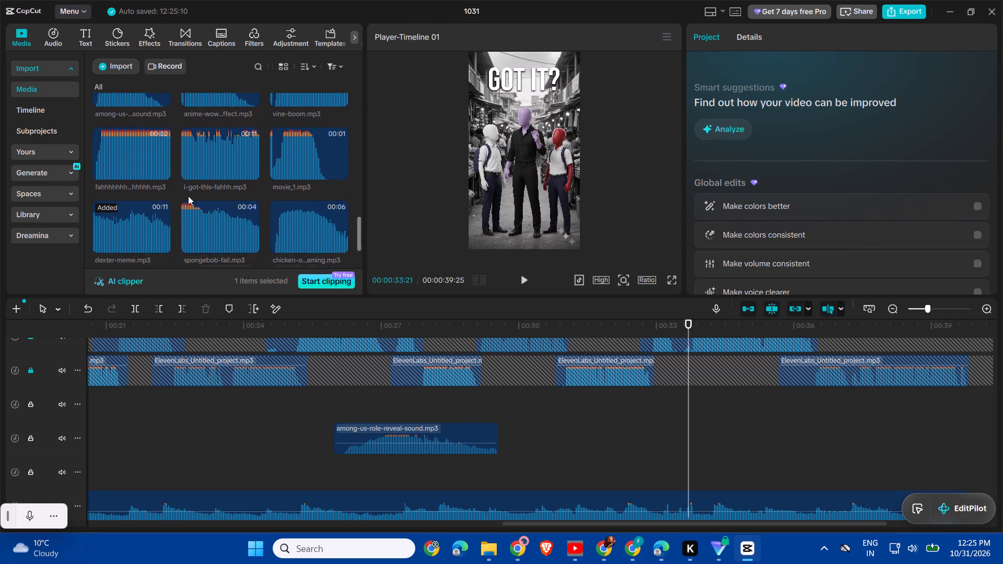
scroll(188, 196, down, 1)
key(space)
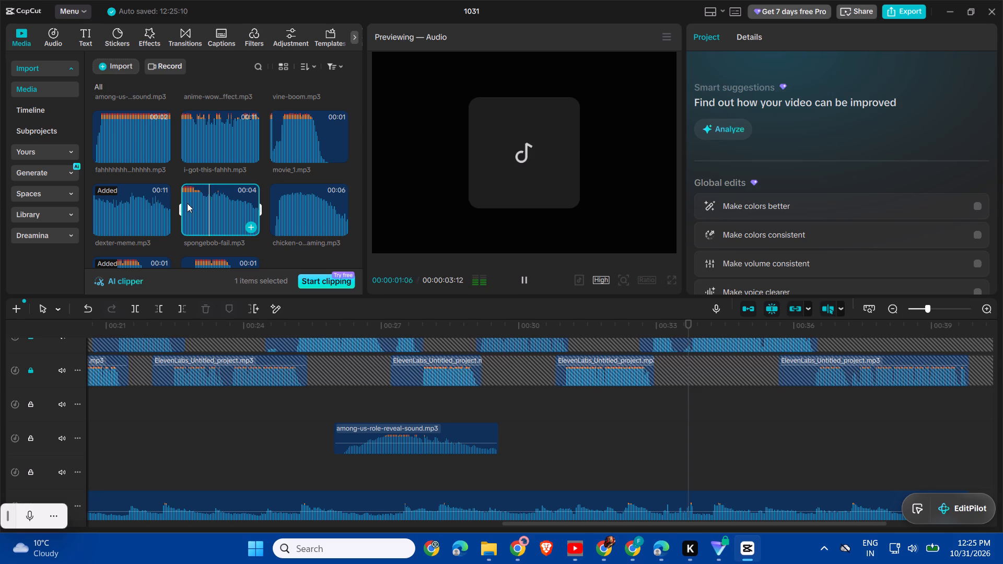
key(space)
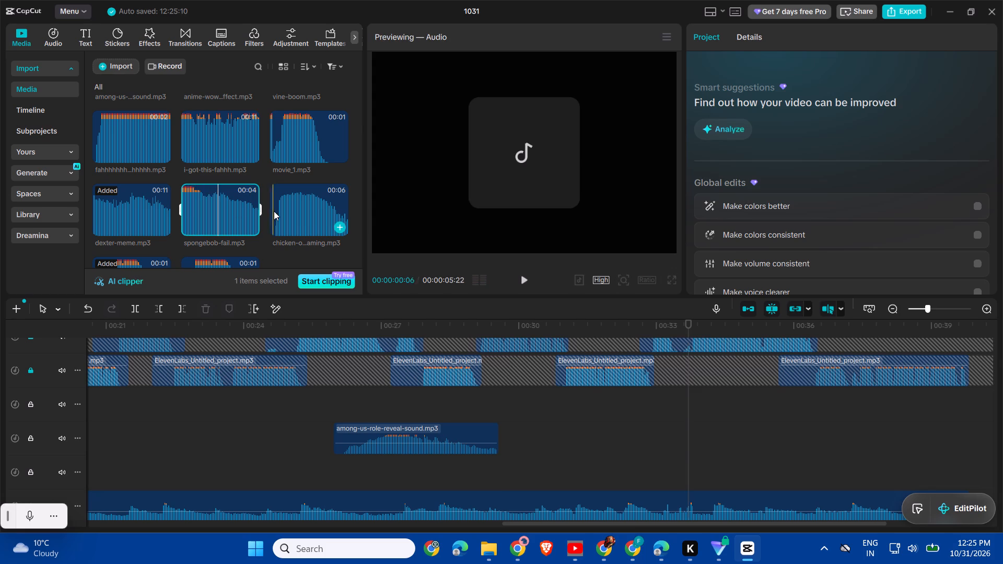
key(space)
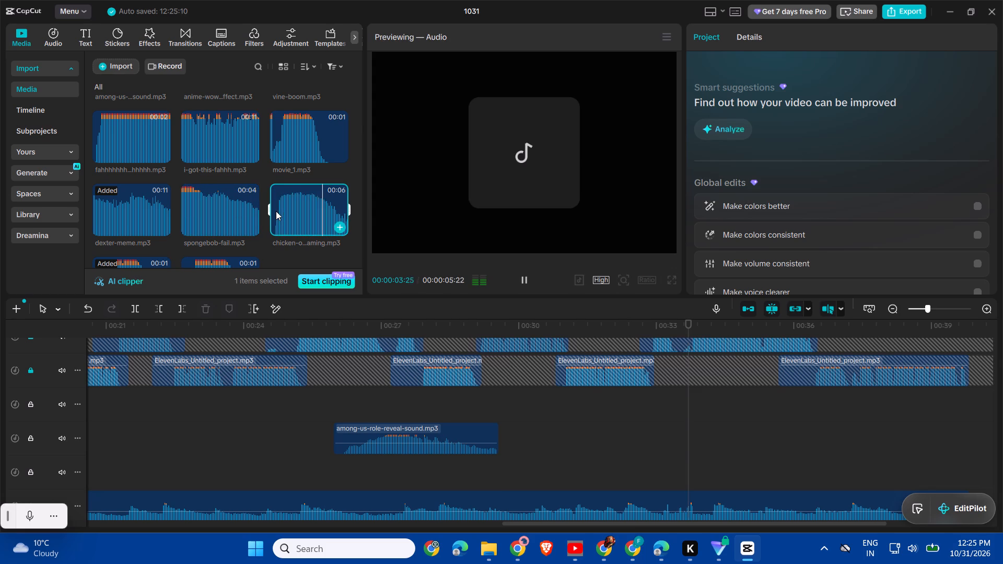
Play the video from the start of the timeline to review the classroom and phone call scenes with their sound effects.
ctrl+scroll(451, 419, down, 5)
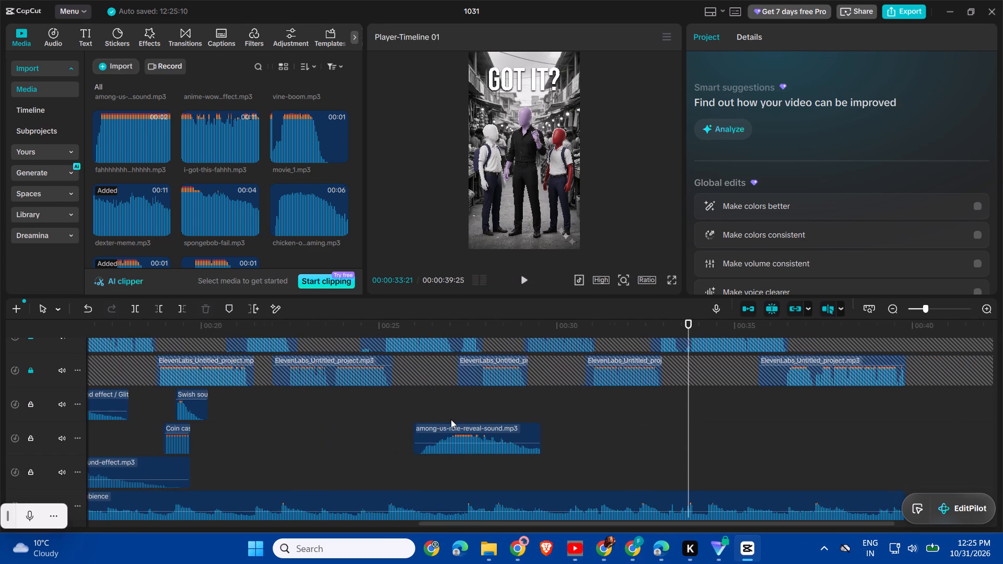
ctrl+scroll(451, 419, down, 2)
click(148, 437)
scroll(148, 437, right, 3)
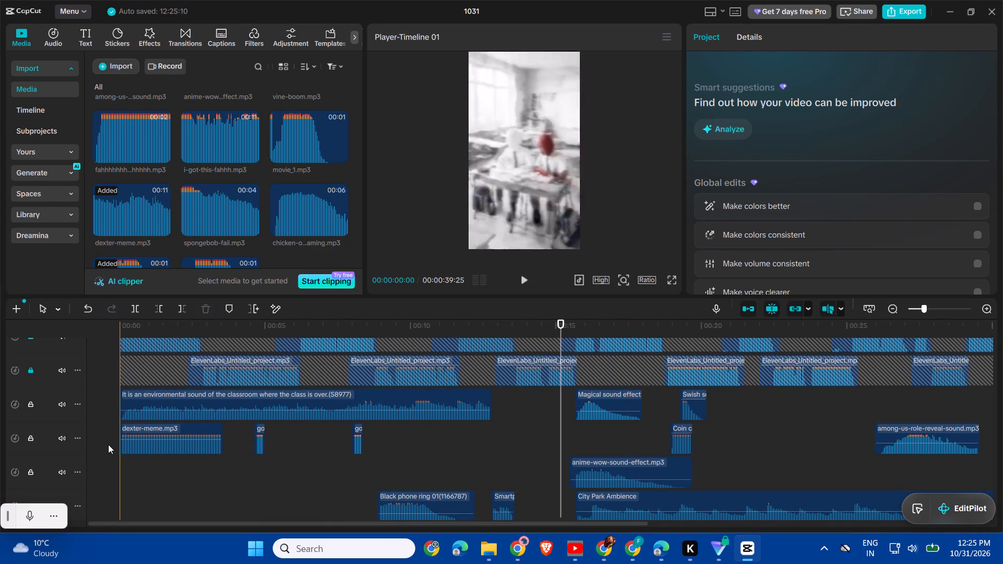
key(space)
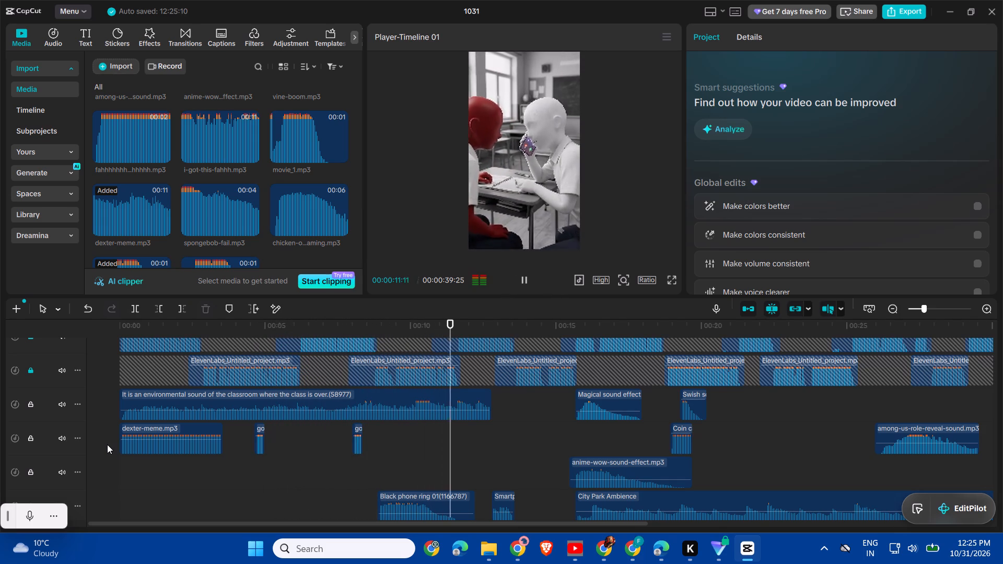
Replay the classroom scene from about 7 seconds and move its second goof… sound clip later, to start at about 8.6 seconds.
key(space)
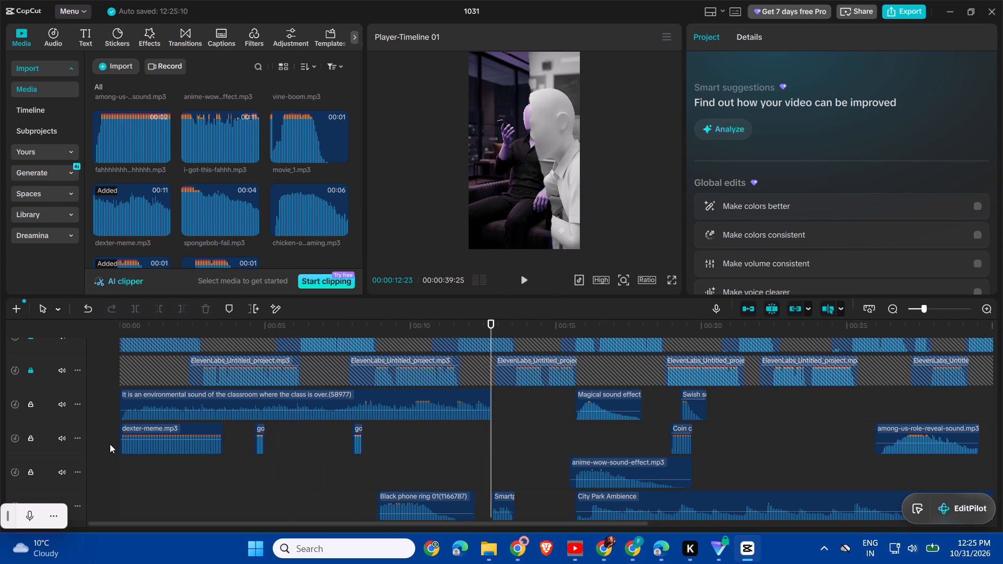
key(space)
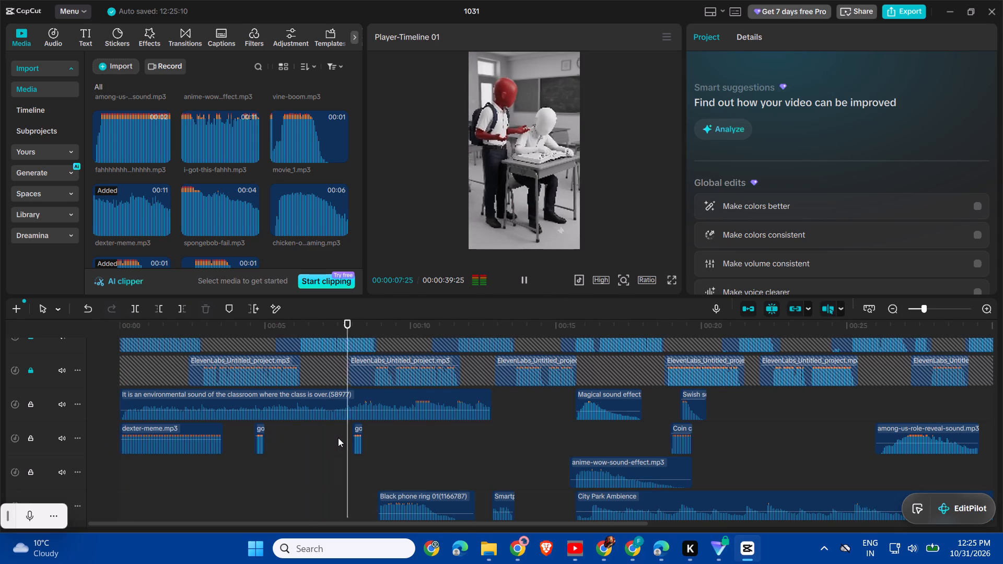
key(space)
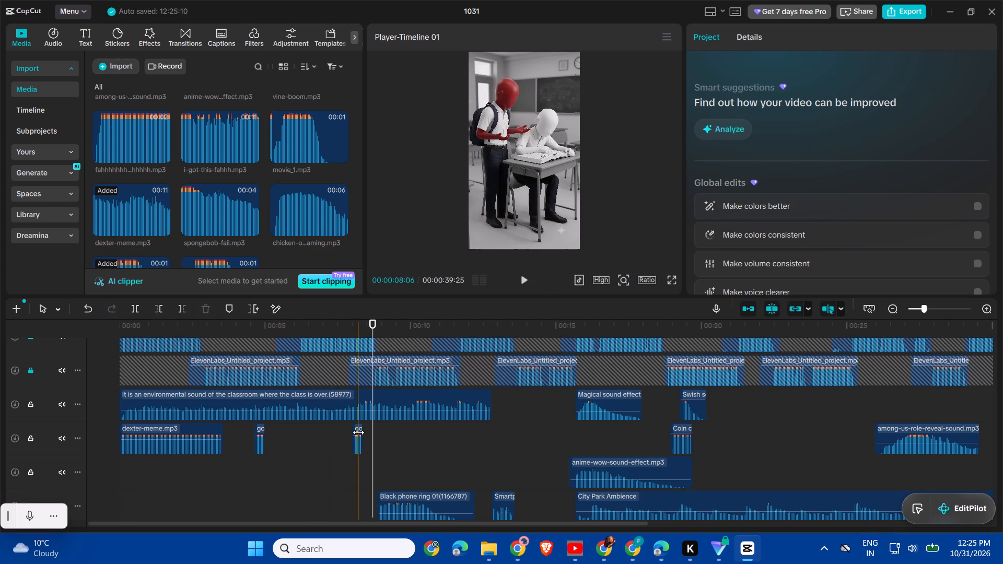
ctrl+scroll(358, 431, up, 7)
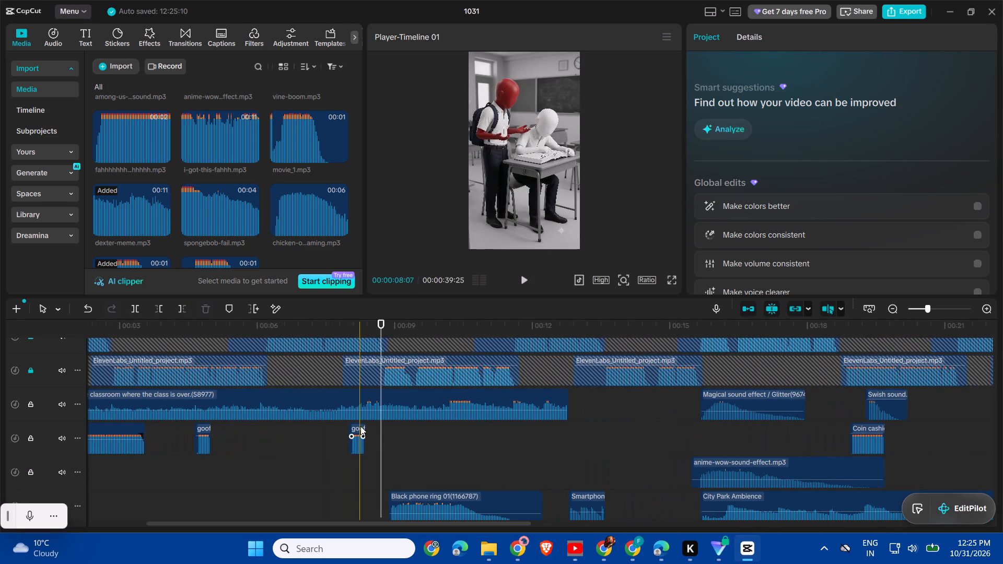
drag(360, 426, 389, 426)
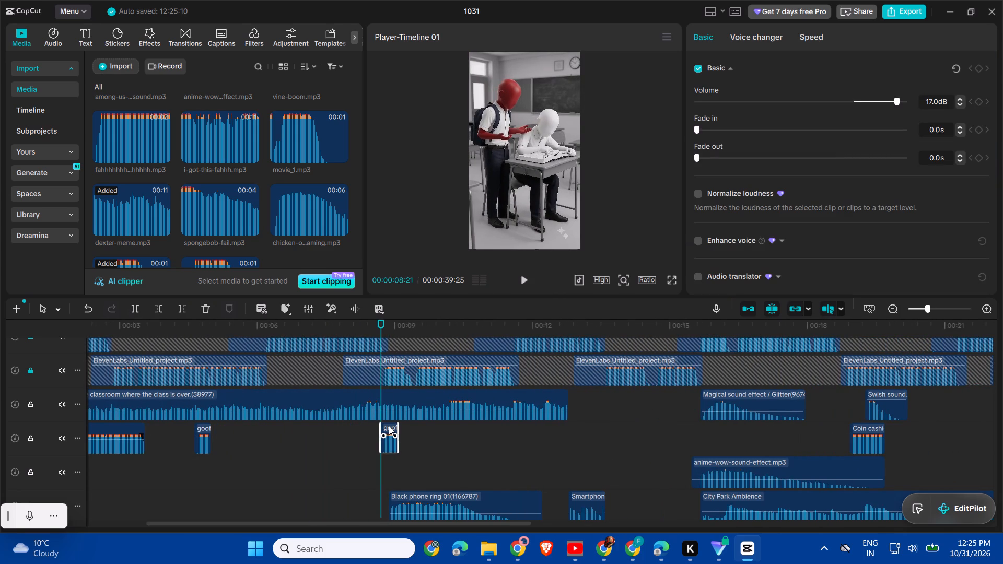
drag(389, 426, 388, 425)
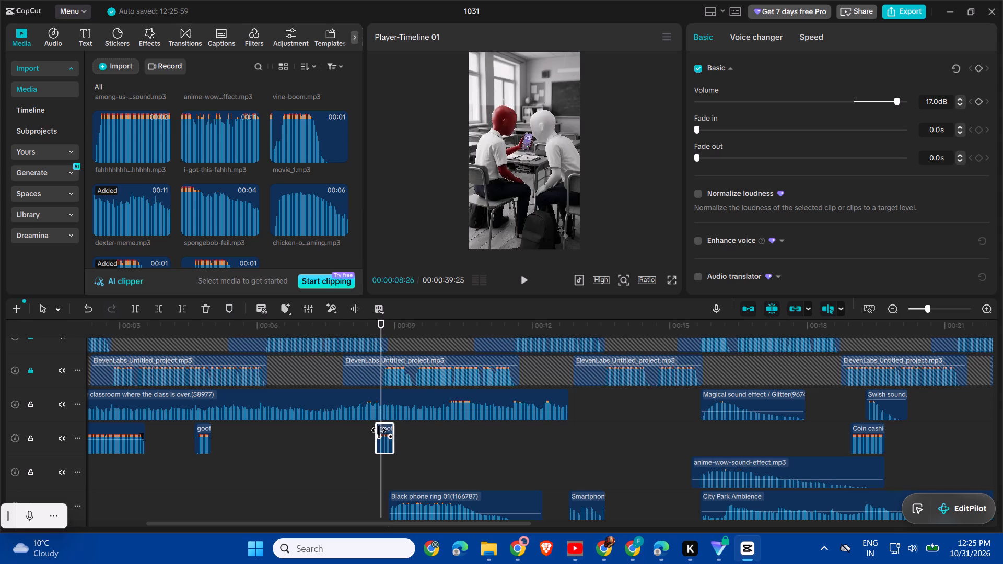
Play the video from the moved sound clip through to the end and review the scenes with their sound effects.
key(space)
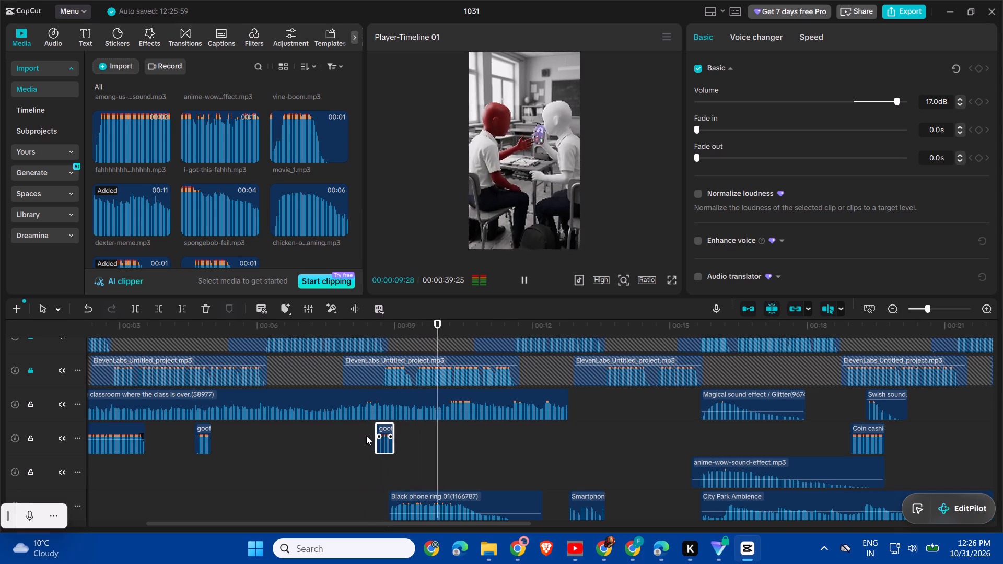
scroll(435, 439, left, 1)
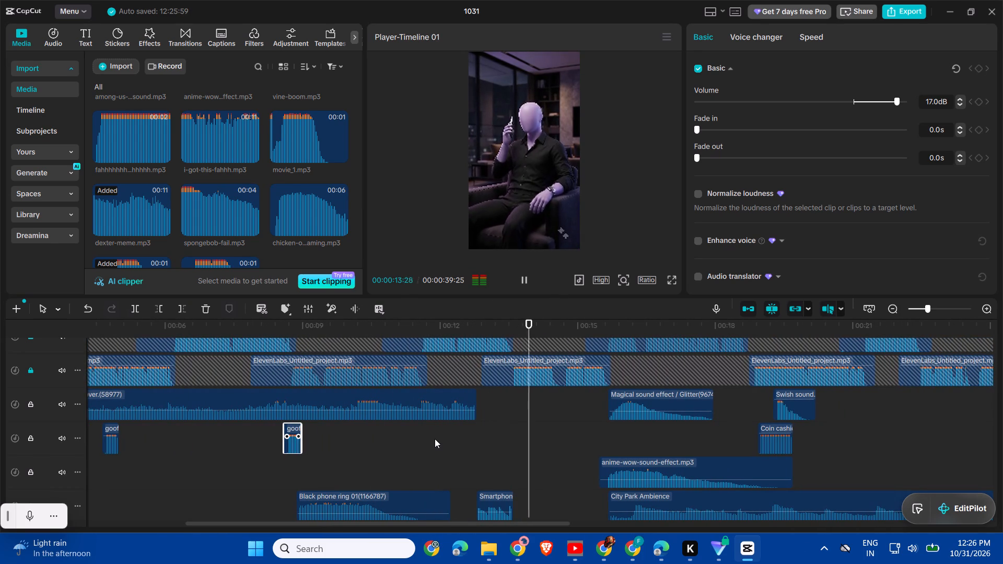
scroll(435, 439, left, 1)
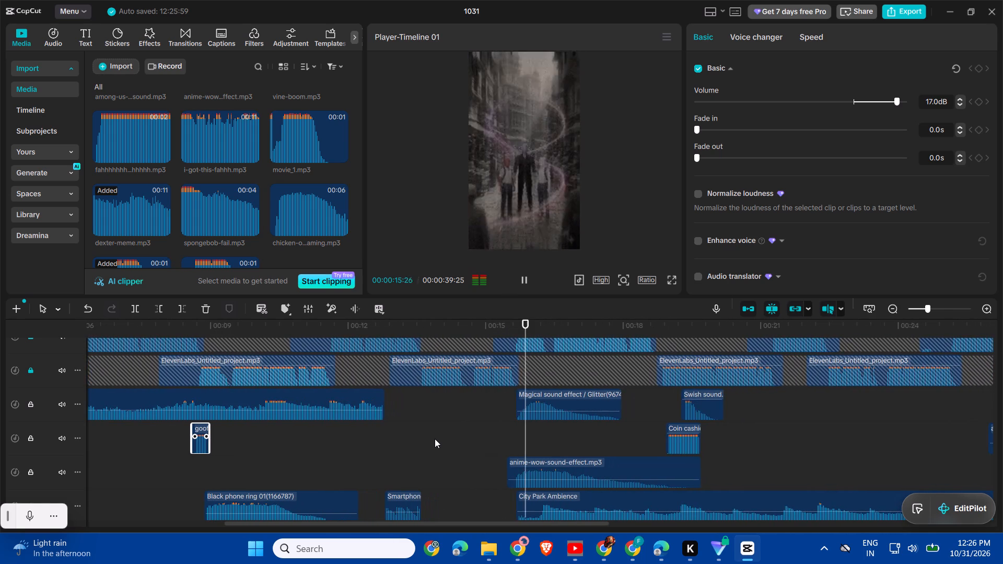
scroll(435, 439, left, 1)
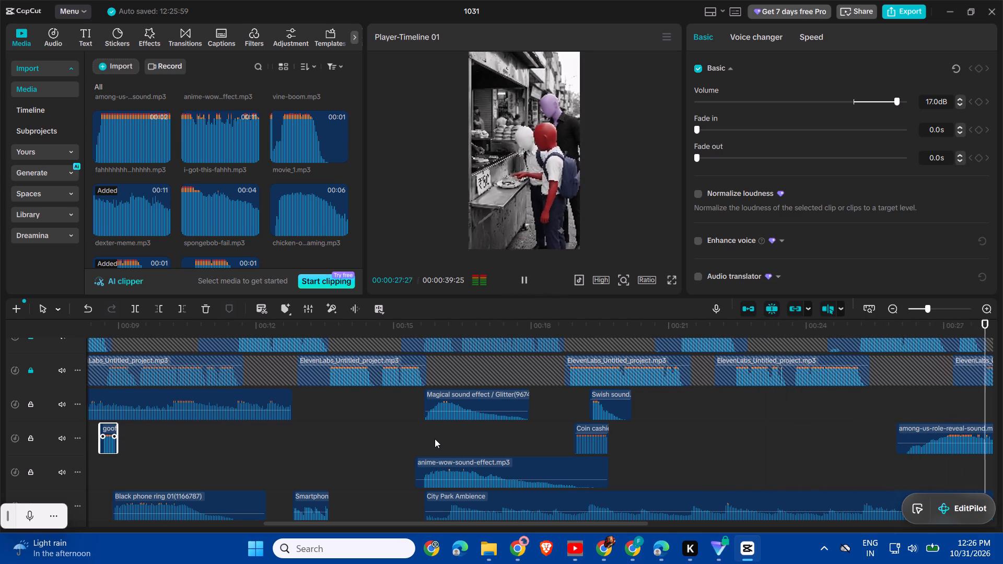
scroll(435, 439, left, 2)
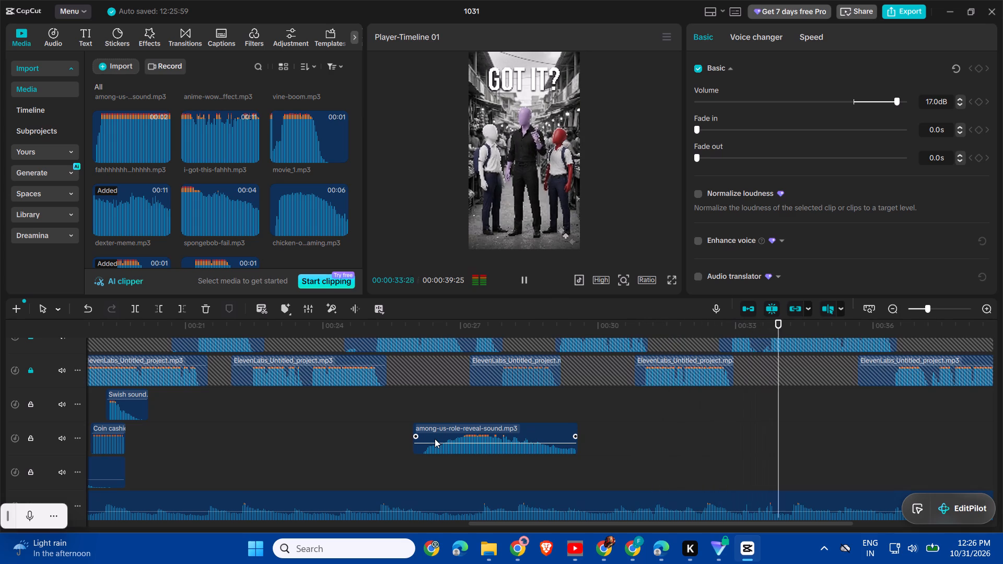
scroll(435, 439, left, 1)
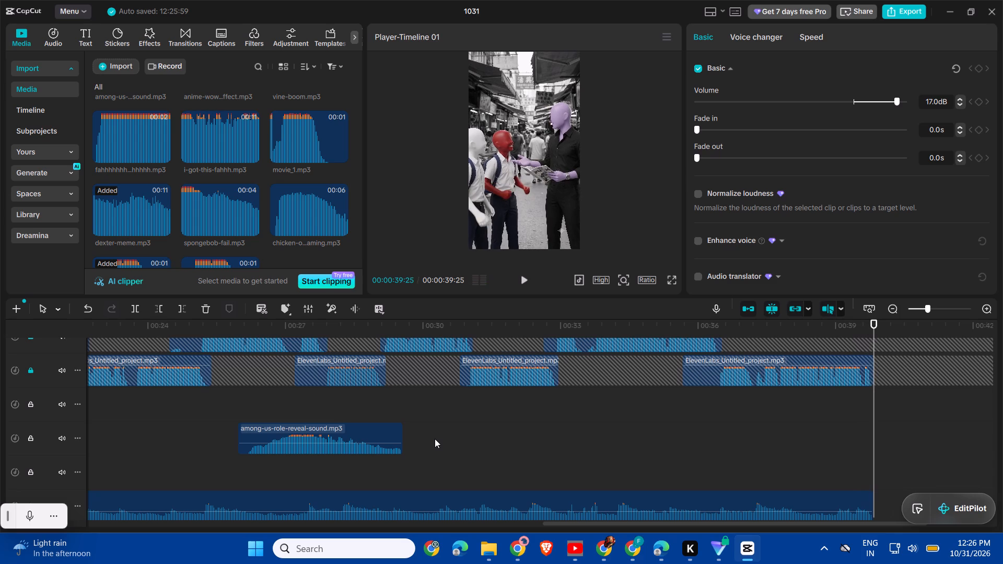
ctrl+scroll(435, 439, down, 8)
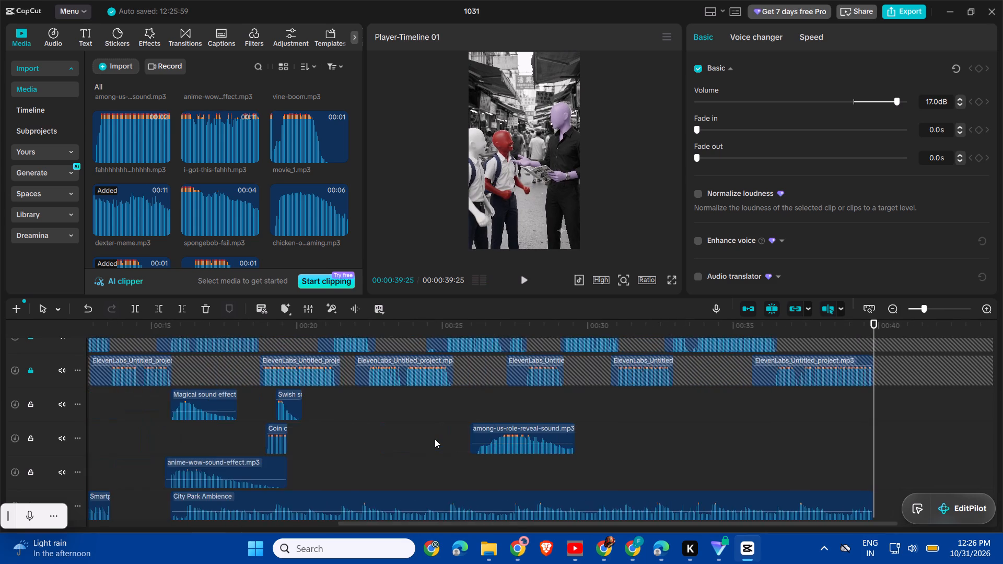
ctrl+scroll(435, 439, down, 3)
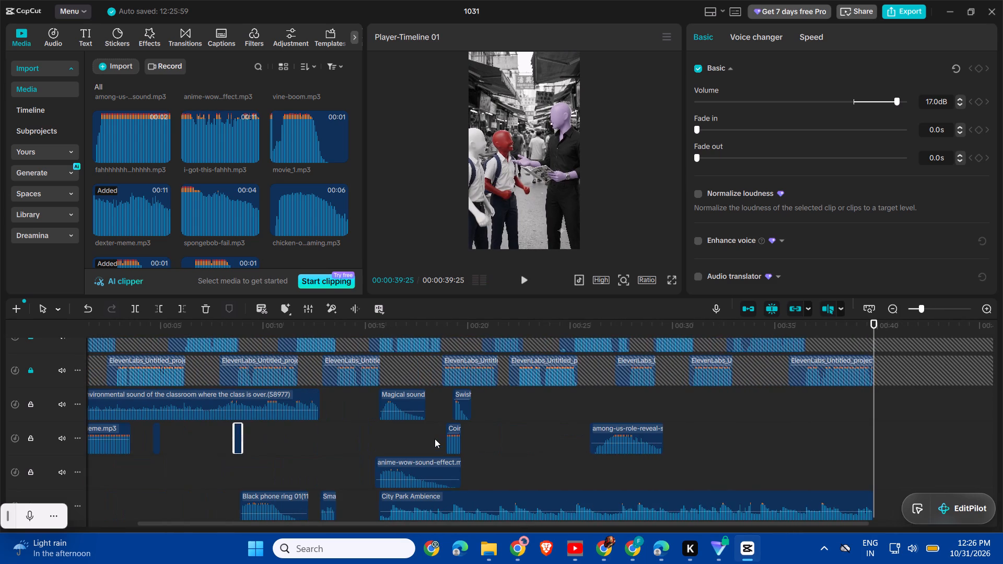
scroll(435, 439, down, 1)
scroll(435, 439, right, 3)
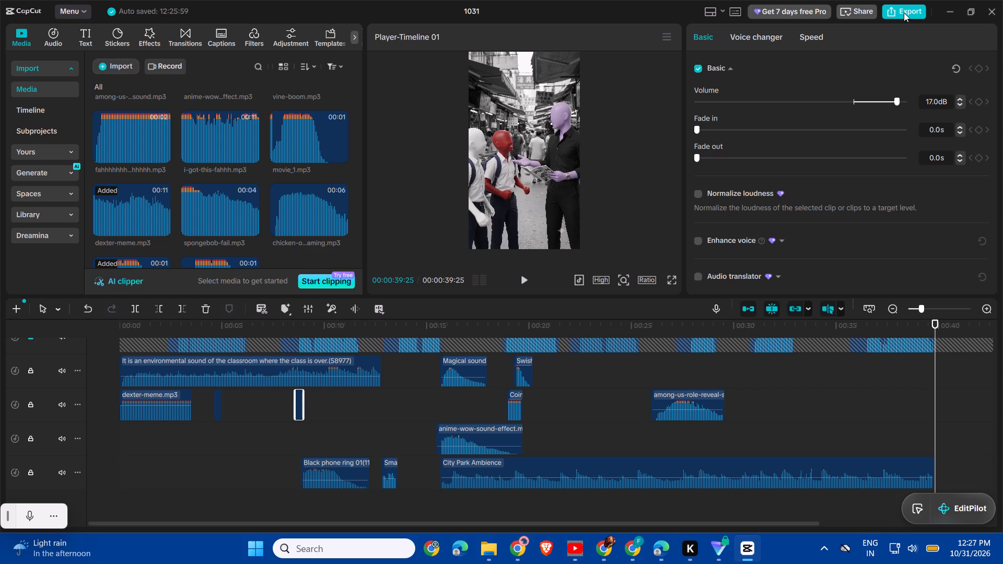
Export the finished video under the name cost.
click(904, 13)
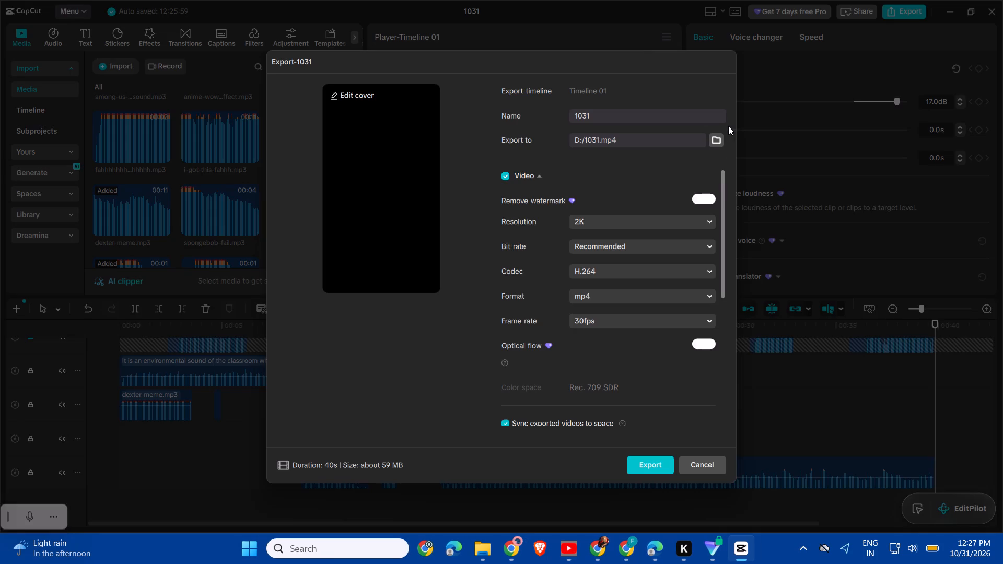
click(629, 119)
key(BackSpace)
key(BackSpace)
key(BackSpace)
key(BackSpace)
key(BackSpace)
key(BackSpace)
key(BackSpace)
key(BackSpace)
key(BackSpace)
key(BackSpace)
key(BackSpace)
key(BackSpace)
key(BackSpace)
key(BackSpace)
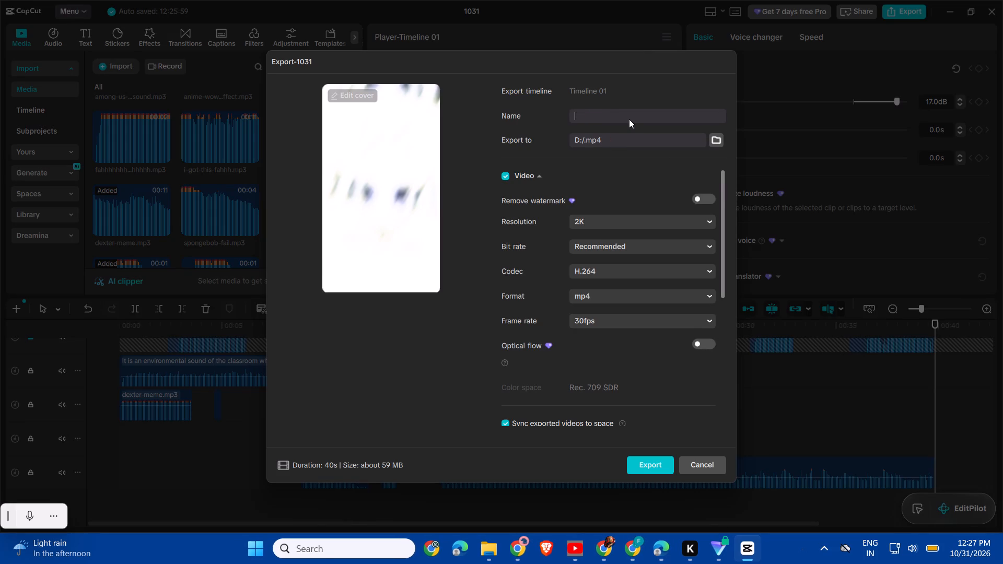
text(cos)
key(t)
click(664, 464)
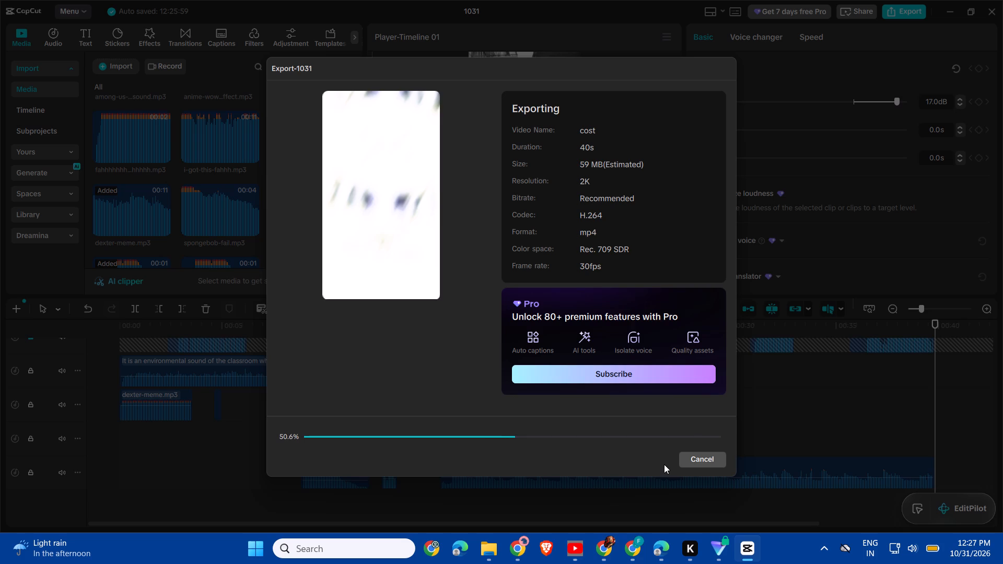
Switch to the Brave browser while the export runs.
click(546, 554)
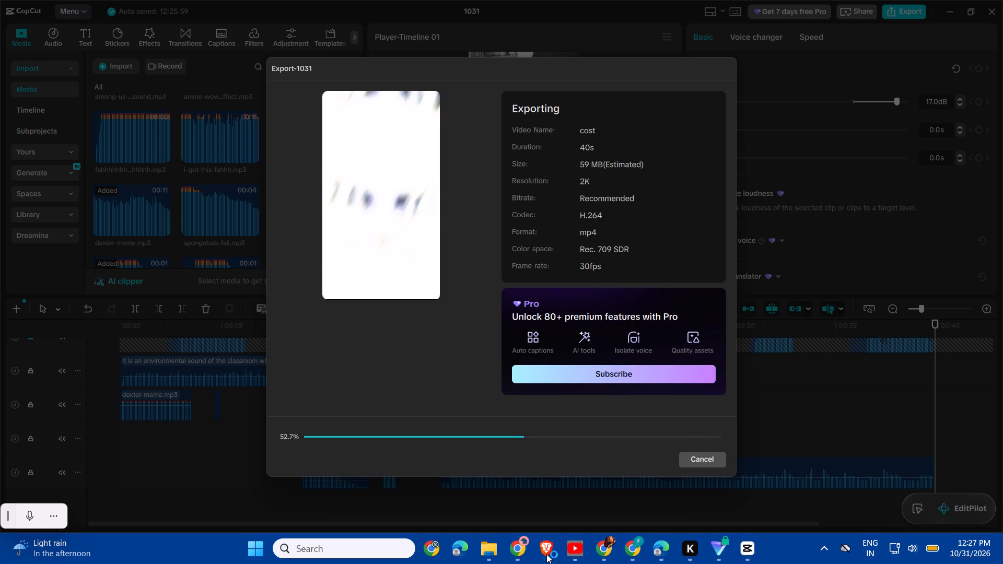